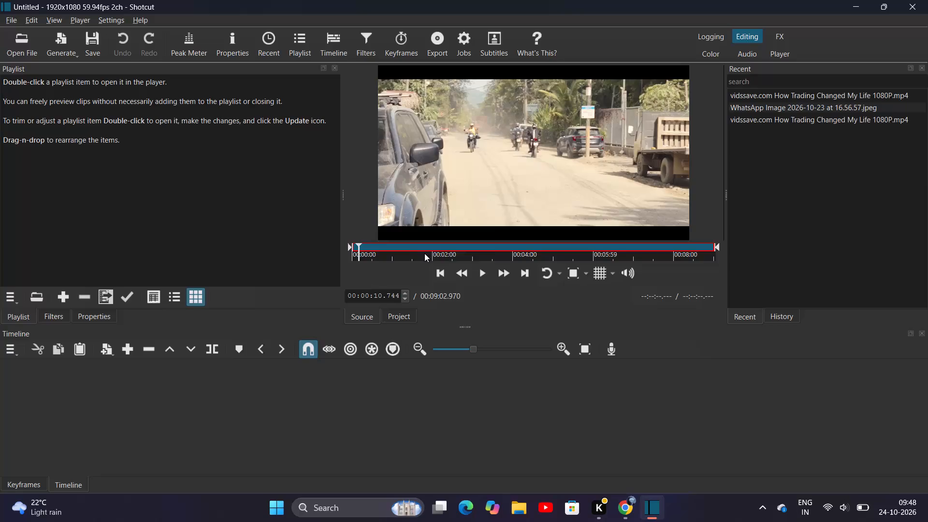
Play the opened trading video in the source preview from its current position.
left_click(483, 200)
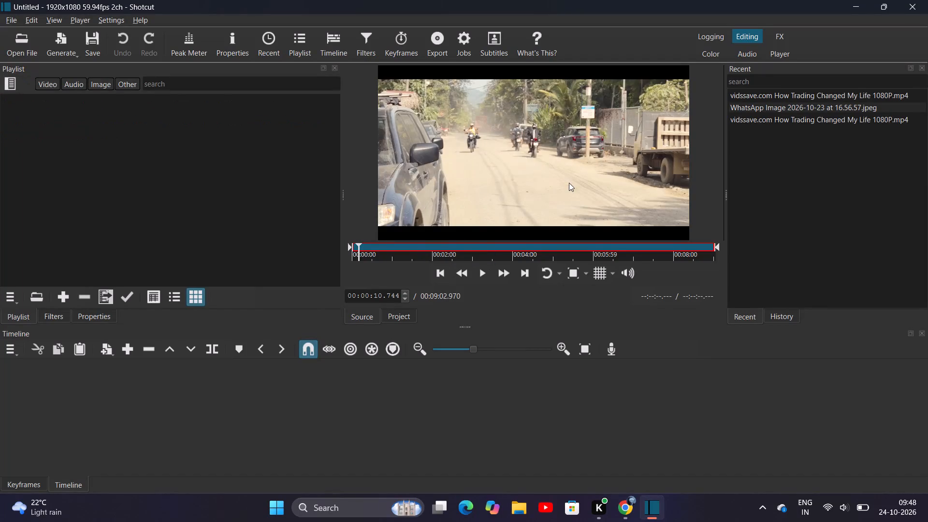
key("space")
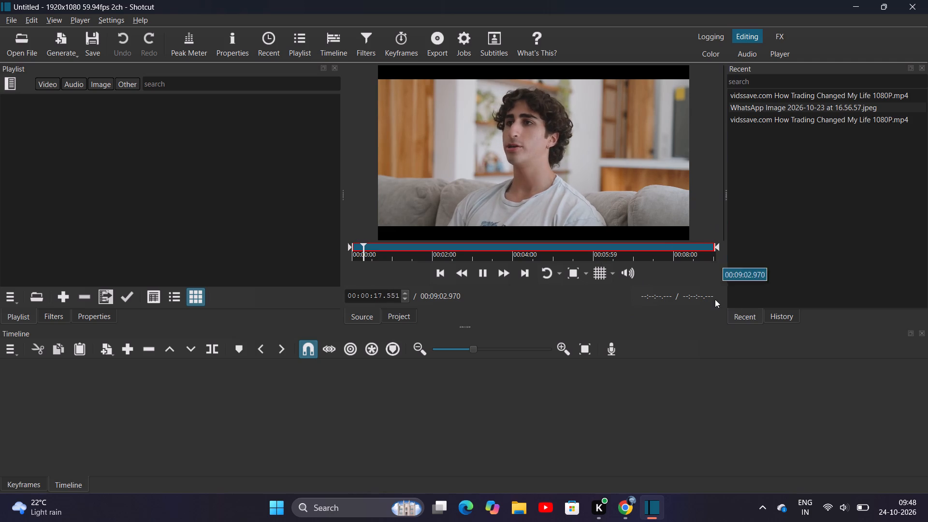
Enlarge the video preview slightly by reducing the height of the timeline area.
left_click_drag(659, 327, 662, 332)
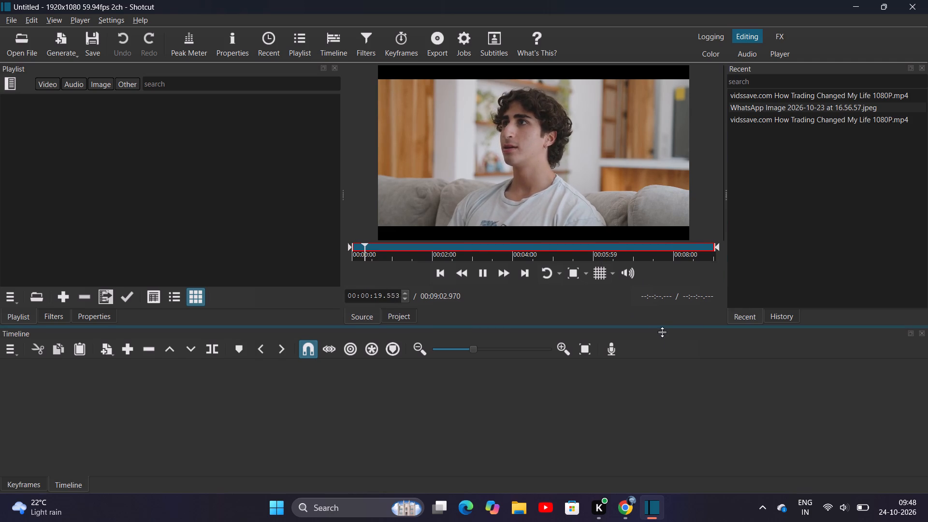
left_click_drag(662, 332, 671, 338)
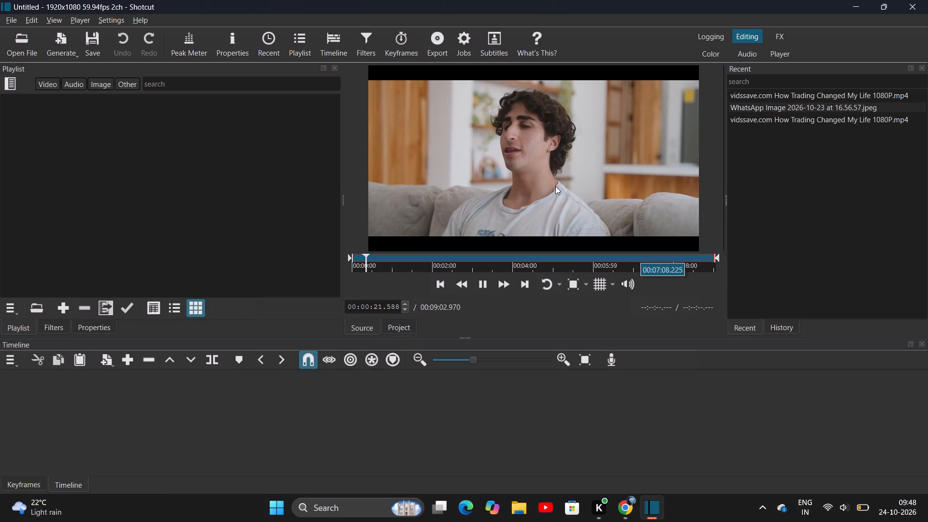
Switch to the Windows quick settings, turn off Energy saver and raise the screen brightness.
left_click(860, 511)
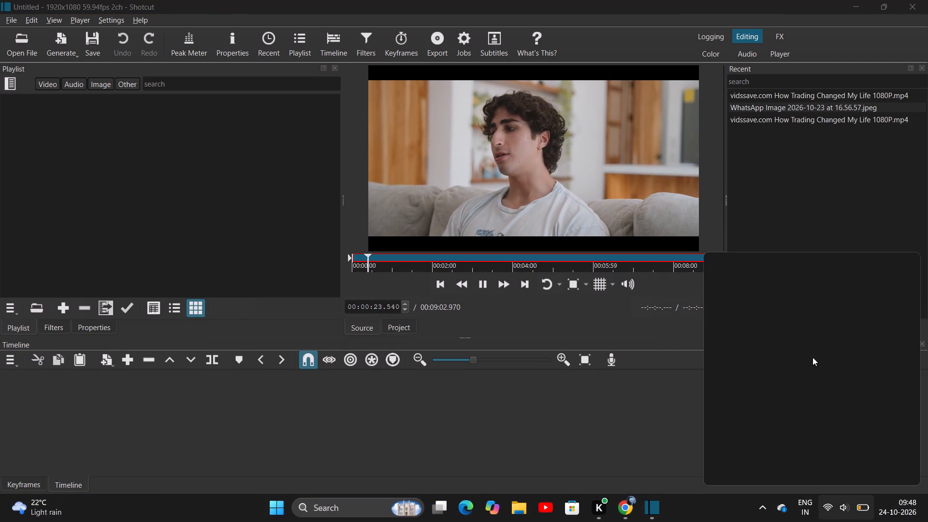
left_click_drag(744, 352, 747, 357)
left_click(840, 402)
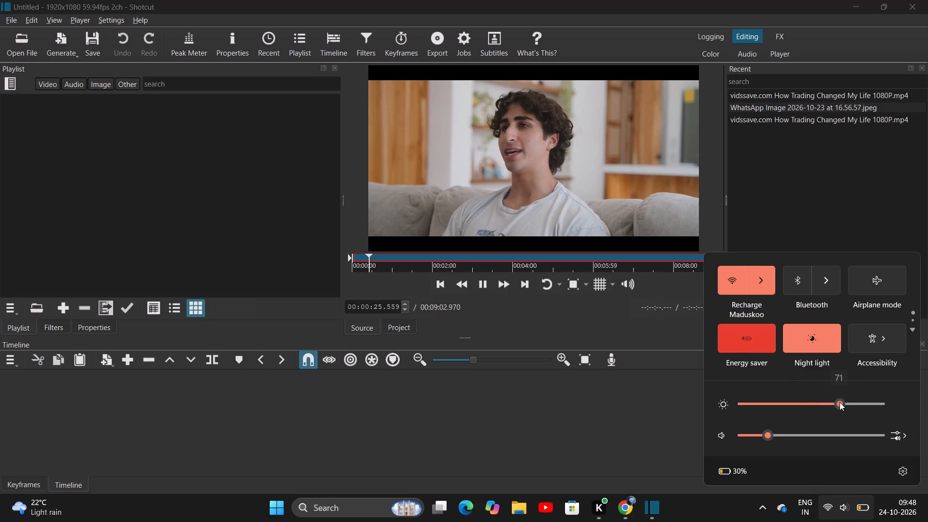
left_click(756, 344)
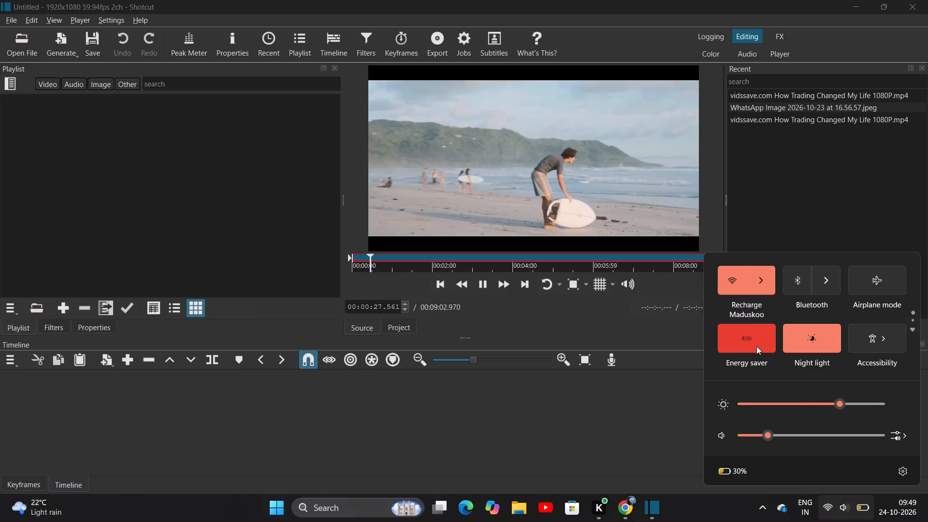
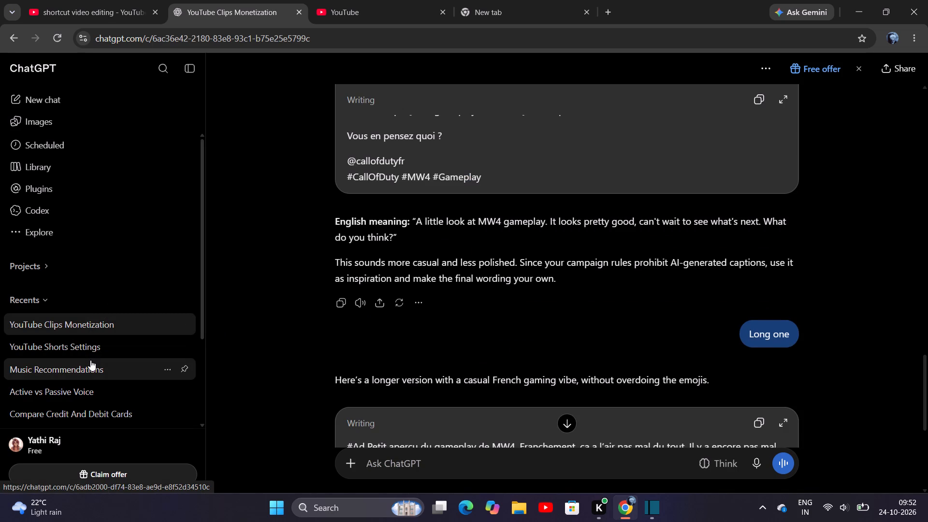
left_click(94, 381)
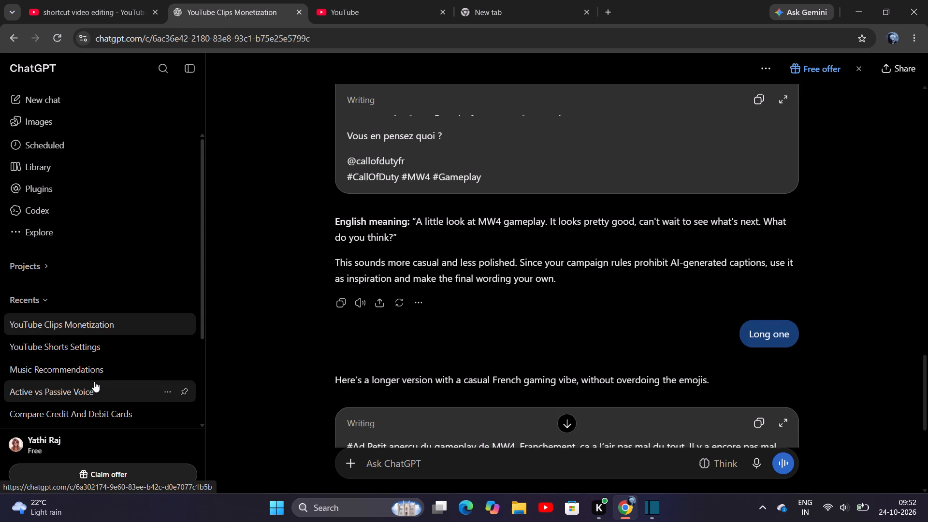
left_click(93, 339)
left_click(94, 332)
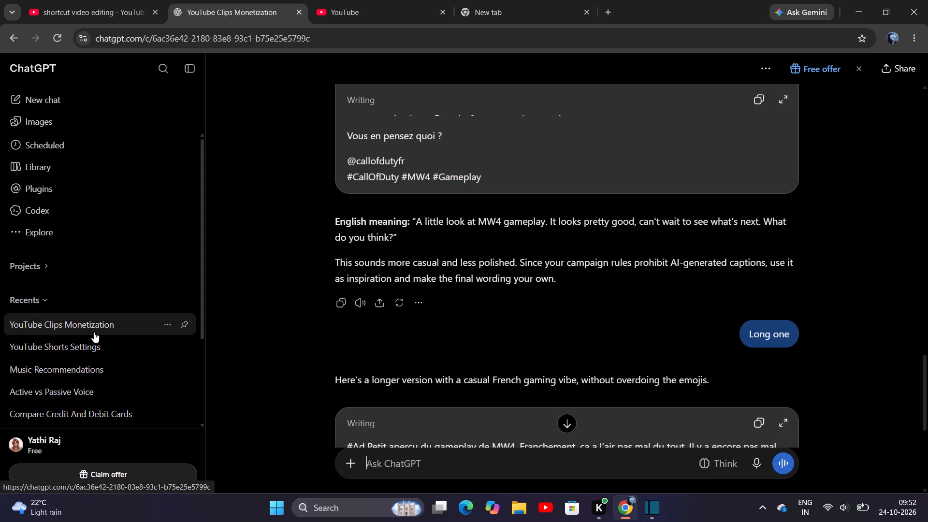
Return to the YouTube tab with the "shortcut video editing" results and look back over the listed videos.
left_click(400, 25)
left_click(98, 0)
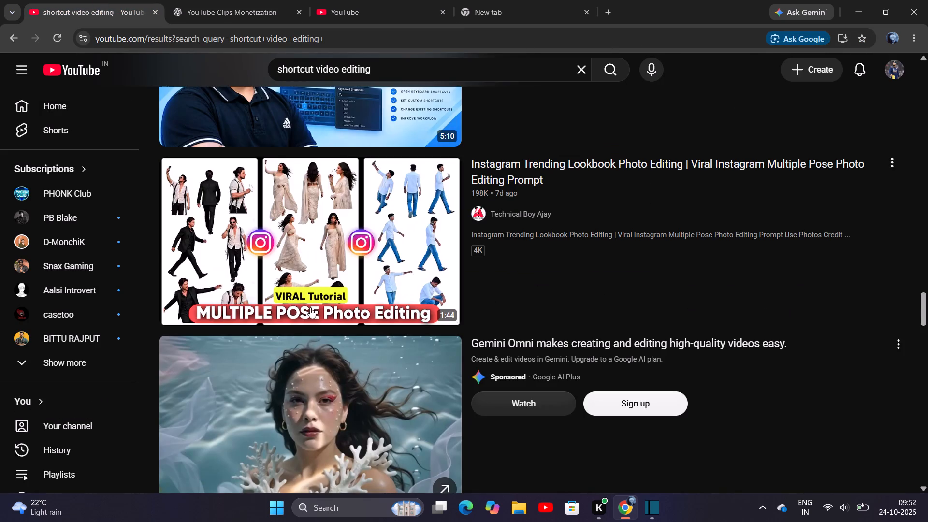
scroll(318, 341, "down", 4)
scroll(324, 342, "up", 6)
scroll(409, 307, "up", 1)
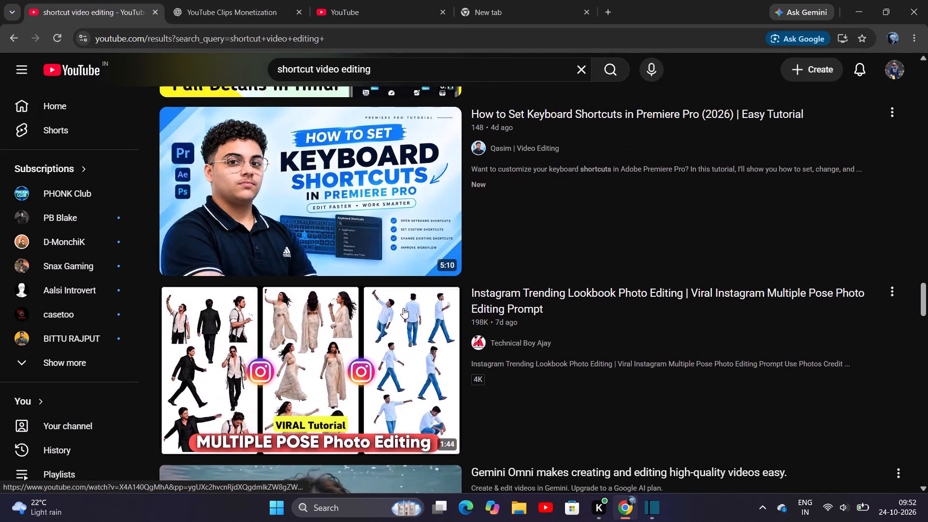
scroll(403, 308, "up", 18)
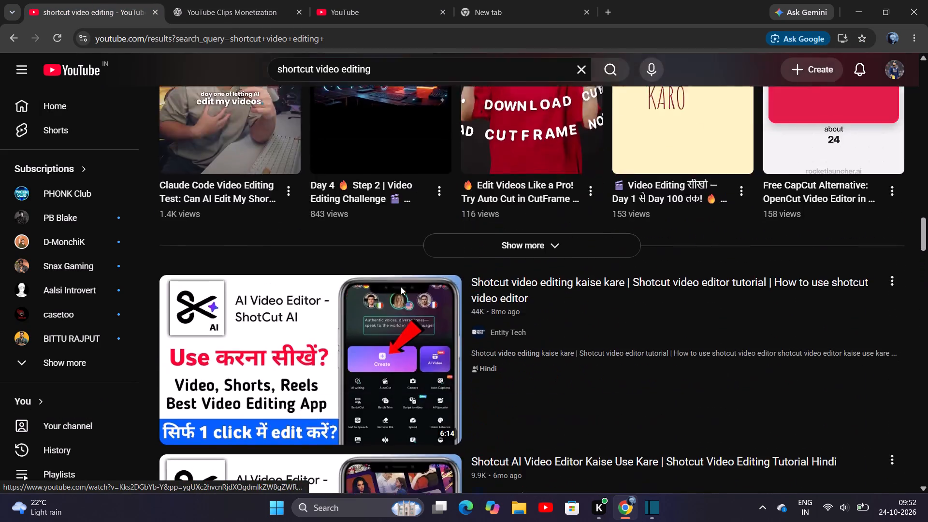
scroll(401, 287, "up", 4)
Extend the YouTube search to "shortcut video editing tutorial" and run it.
left_click_drag(398, 51, 398, 66)
left_click(395, 70)
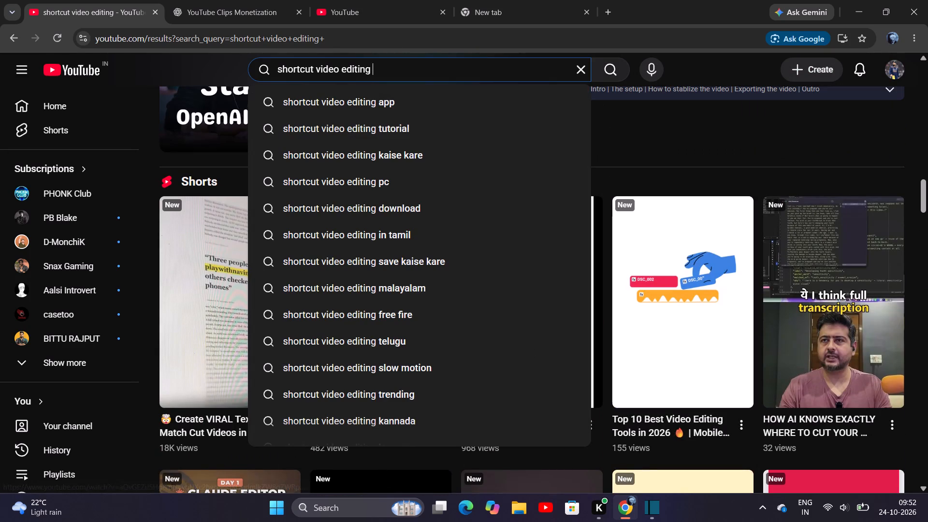
key("space")
type("tutorial")
key("Return")
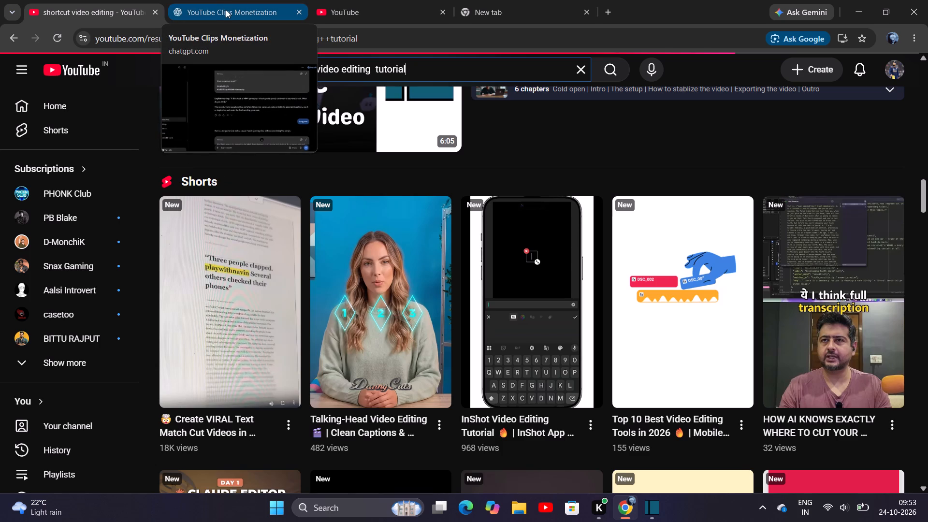
Filter the results to watched videos and open "Shotcut Video Editing Full Tutorial in Hindi (2026)".
scroll(927, 521, "up", 1)
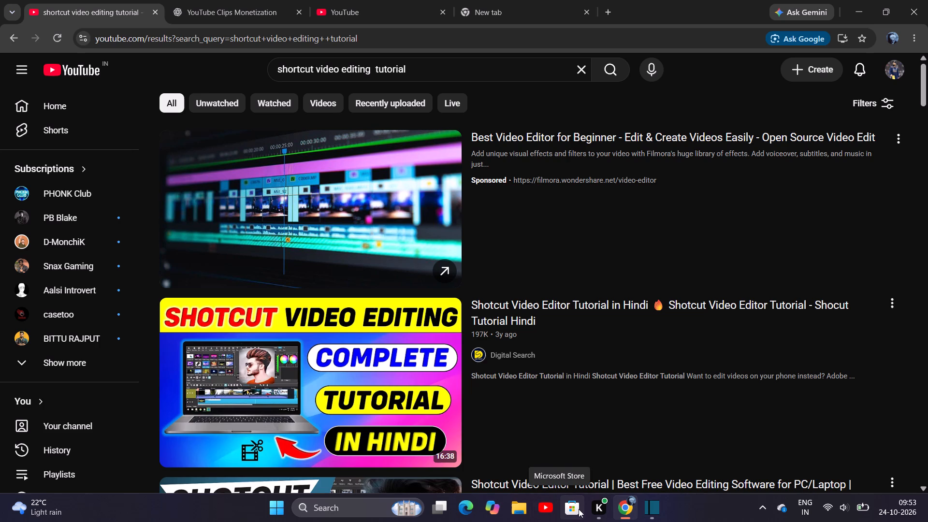
left_click_drag(278, 109, 282, 109)
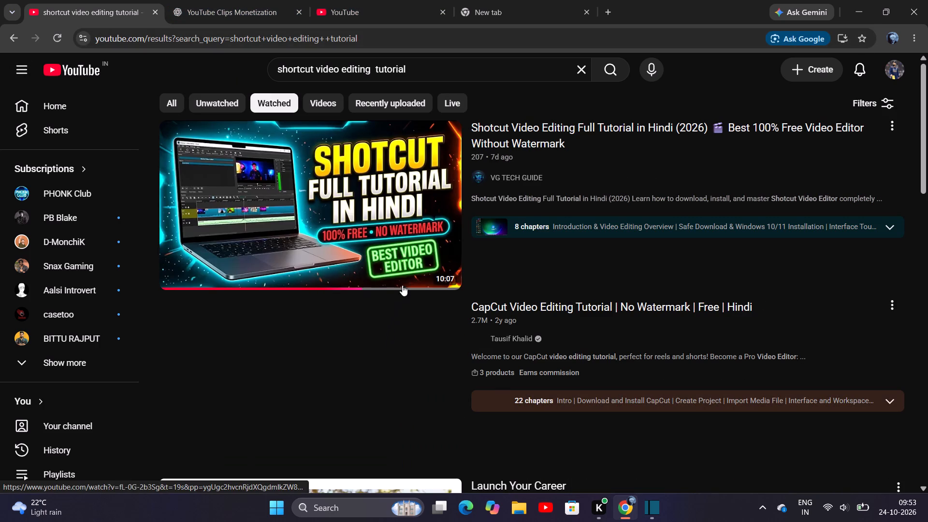
left_click(402, 263)
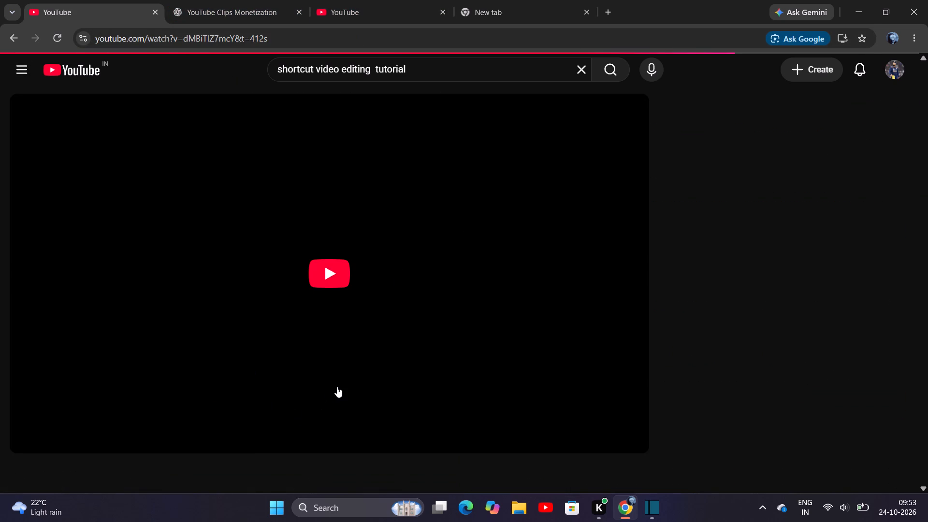
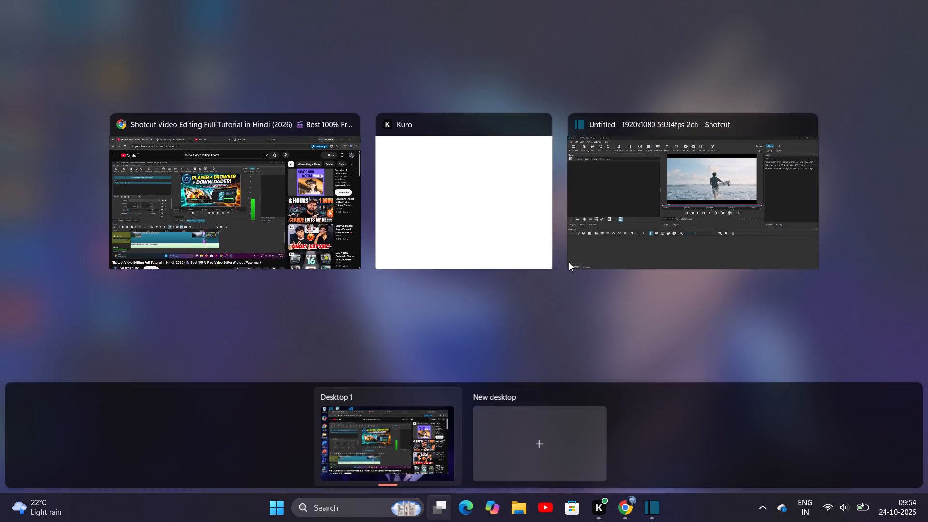
Switch to Shotcut and remove the WhatsApp image from the recent files.
left_click(630, 225)
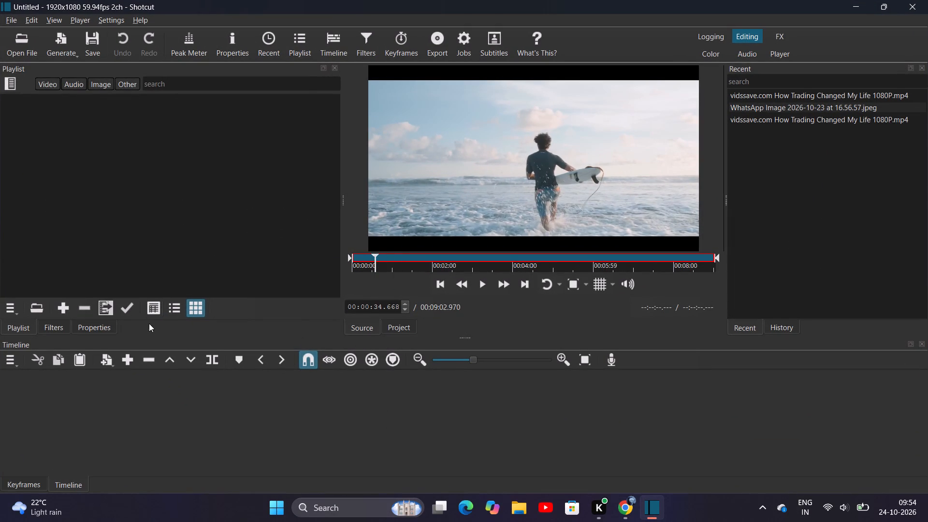
left_click(804, 108)
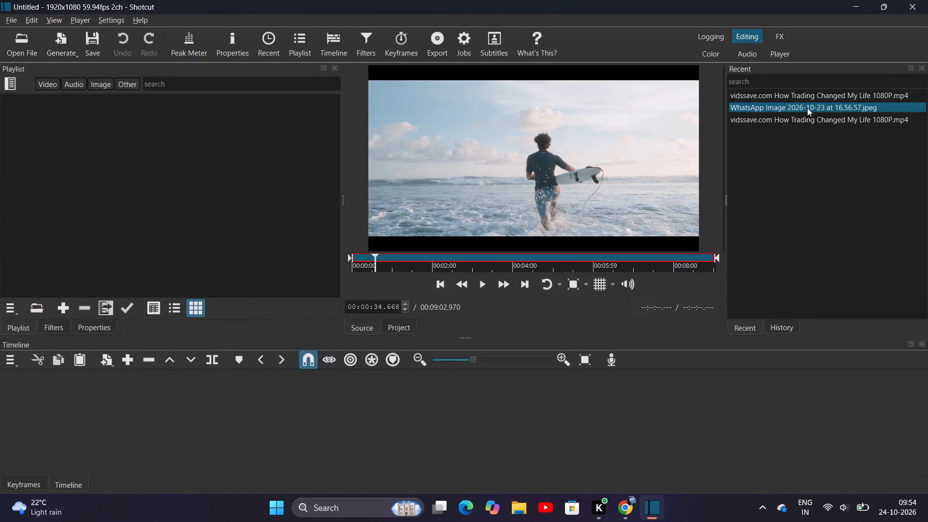
right_click(807, 108)
left_click(829, 108)
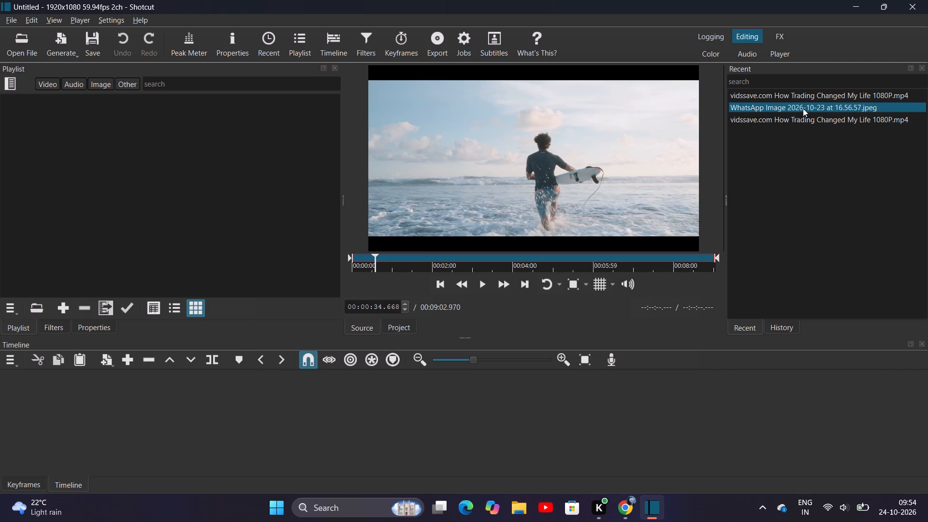
left_click(803, 108)
scroll(804, 101, "up", 3)
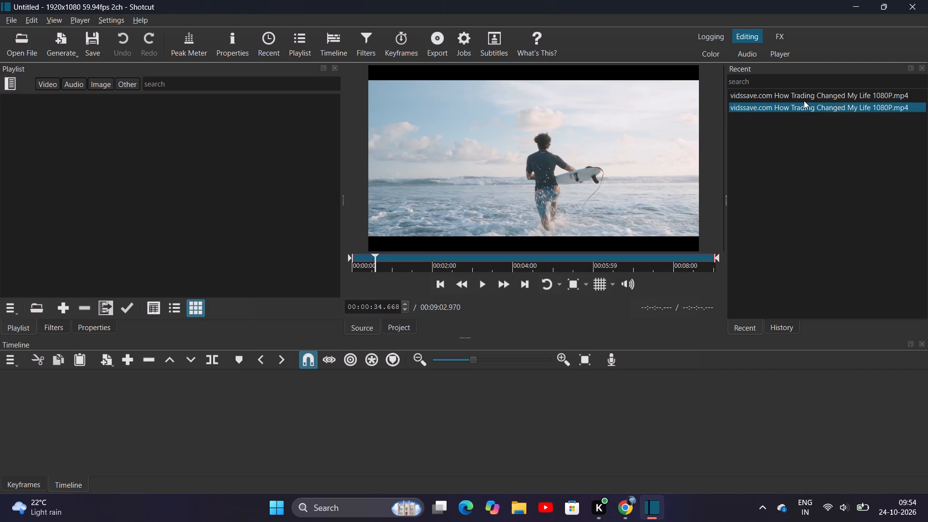
Open the first "How Trading Changed My Life" video from the recent files and pause its playback at about 15 seconds.
scroll(804, 101, "up", 1)
left_click(804, 97)
double_click(803, 97)
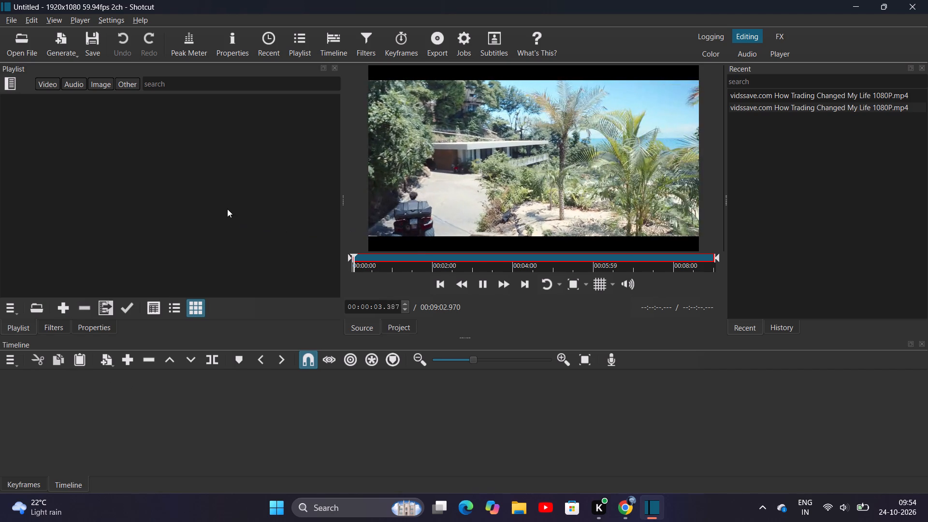
left_click(14, 355)
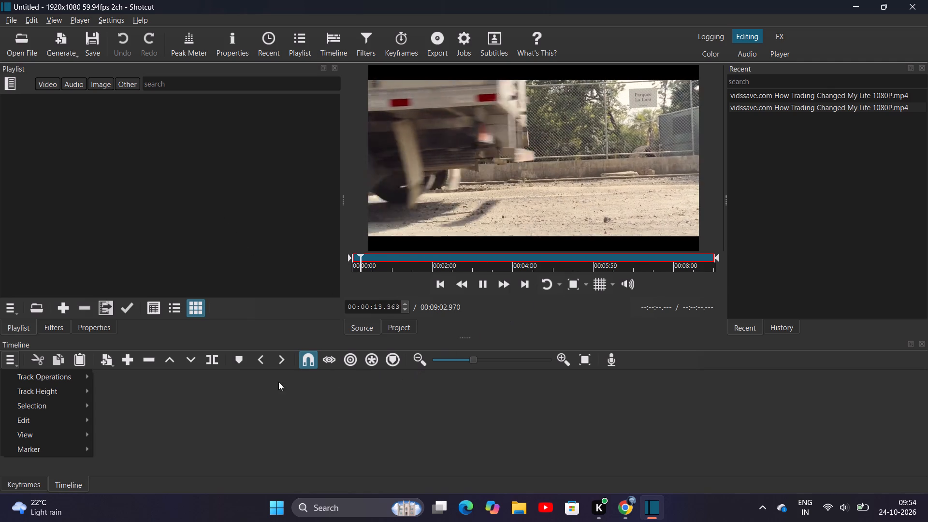
left_click(267, 415)
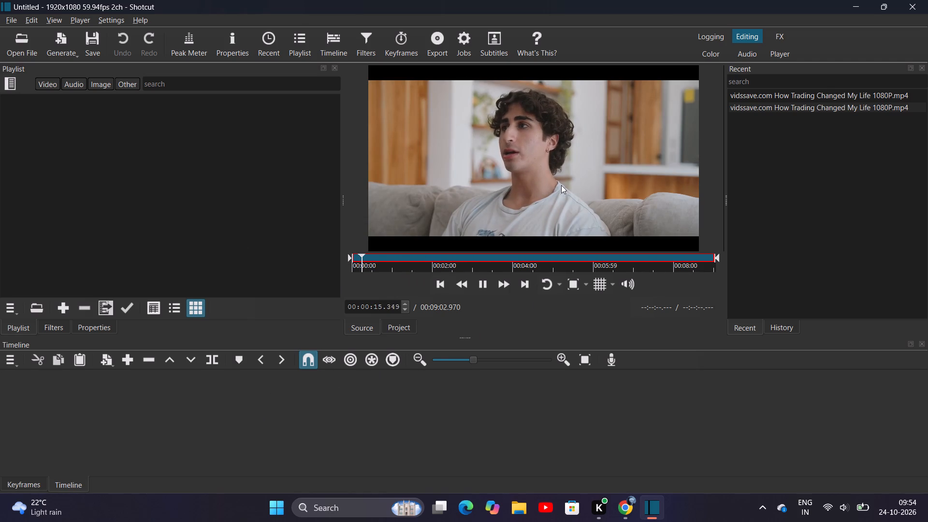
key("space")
Select the first "How Trading Changed My Life" video in the recent files.
left_click(852, 95)
left_click(851, 95)
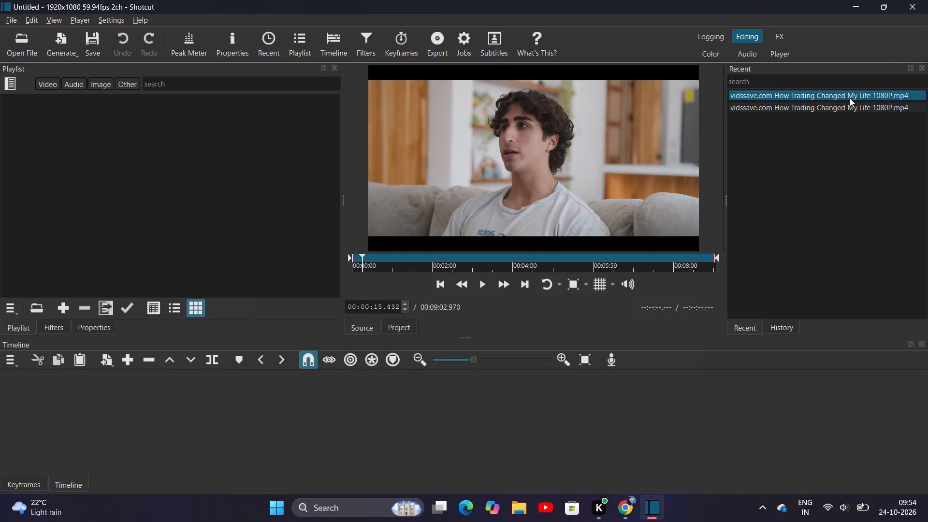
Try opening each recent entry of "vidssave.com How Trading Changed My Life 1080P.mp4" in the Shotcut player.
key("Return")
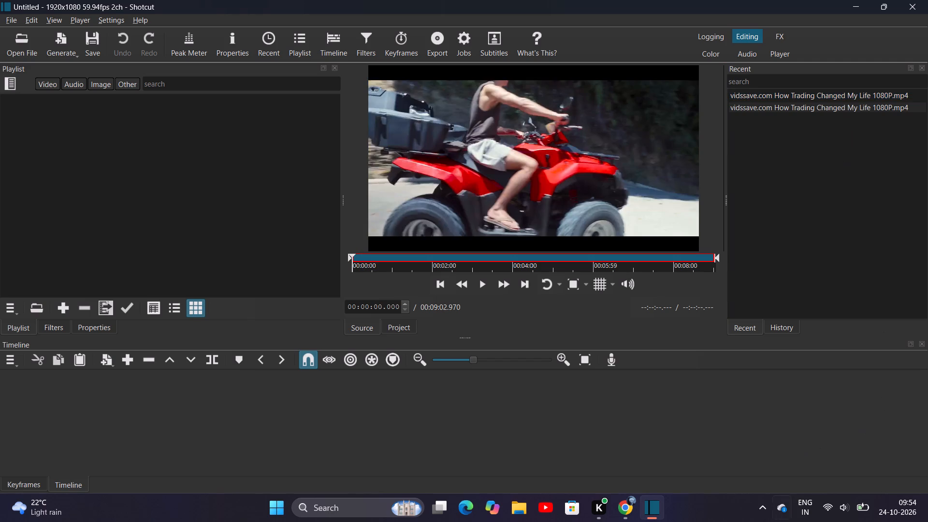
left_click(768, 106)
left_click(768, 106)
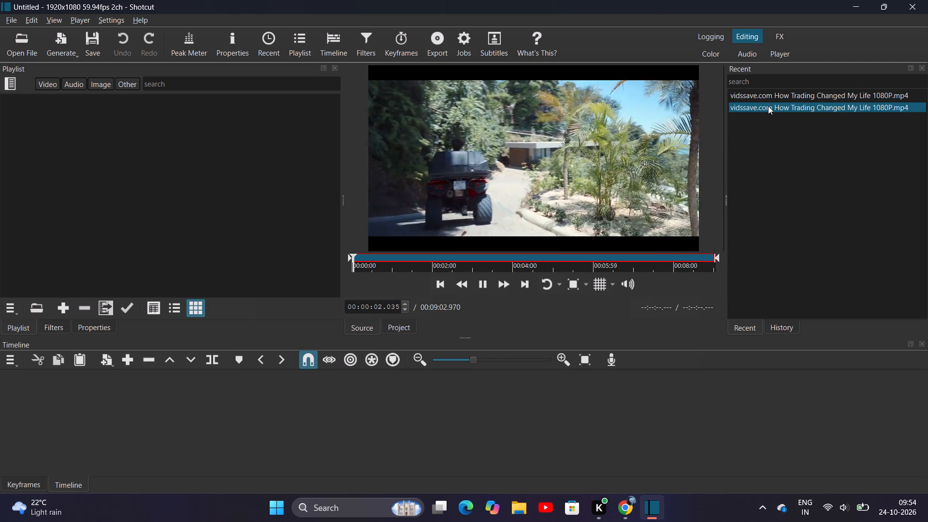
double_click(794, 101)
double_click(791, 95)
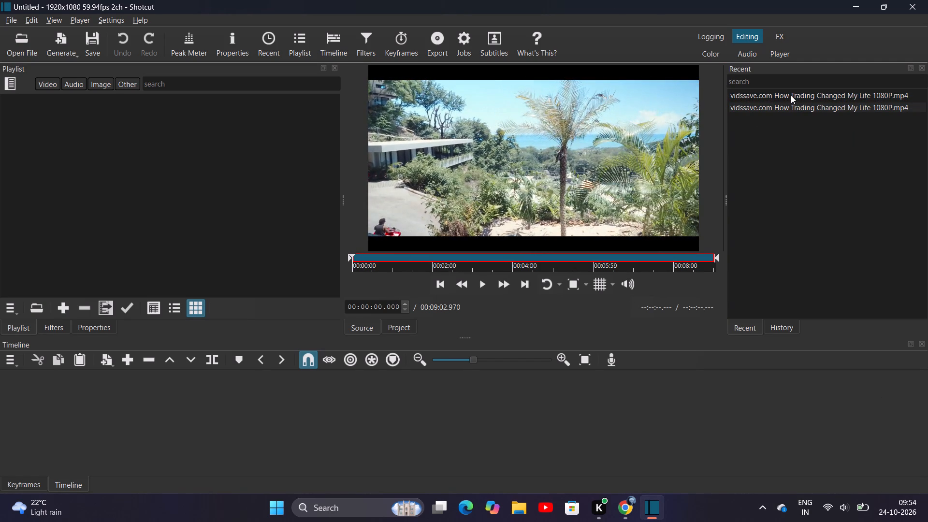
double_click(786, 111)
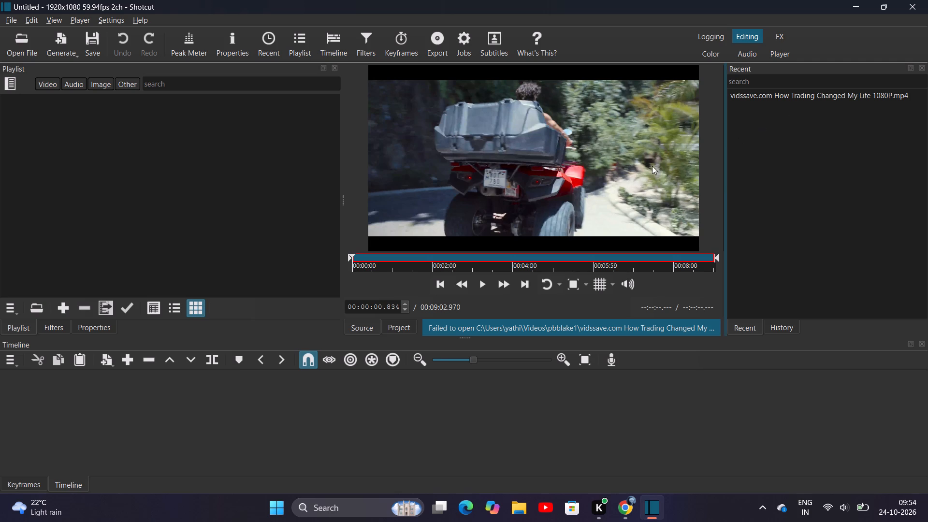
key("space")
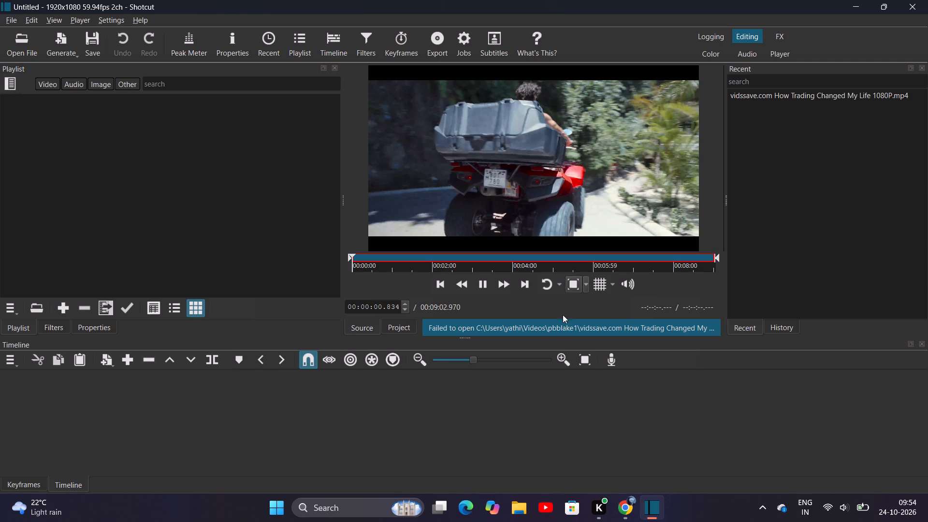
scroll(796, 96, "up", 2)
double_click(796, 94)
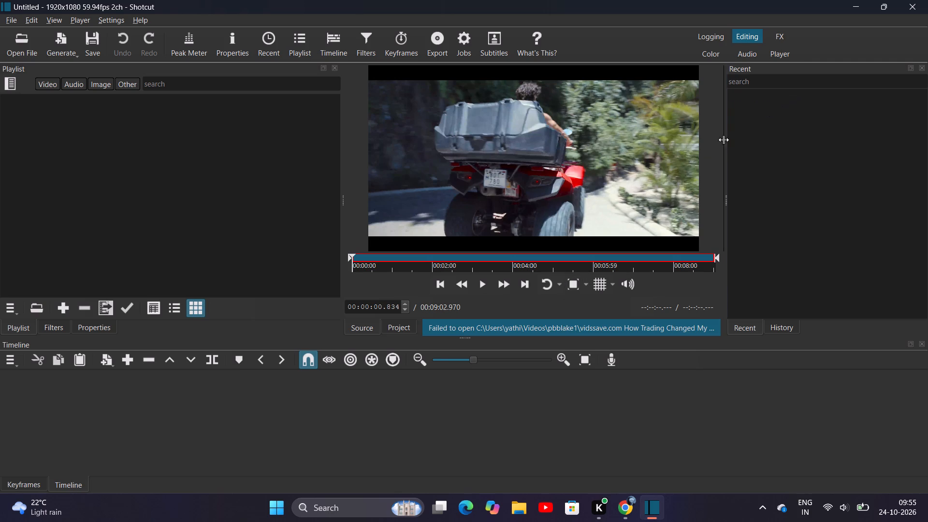
Close Shotcut and relaunch it from the desktop.
key("Escape")
key("Escape")
key("Escape")
left_click(904, 0)
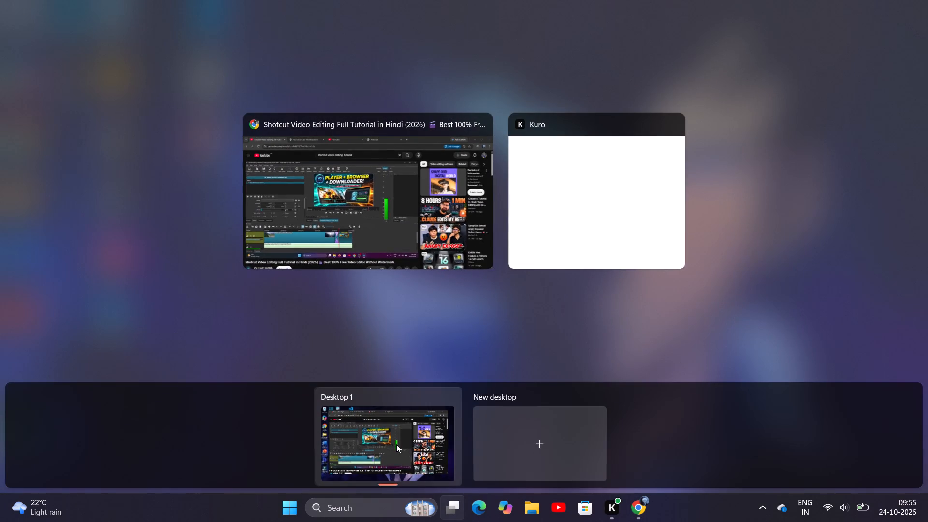
left_click(396, 444)
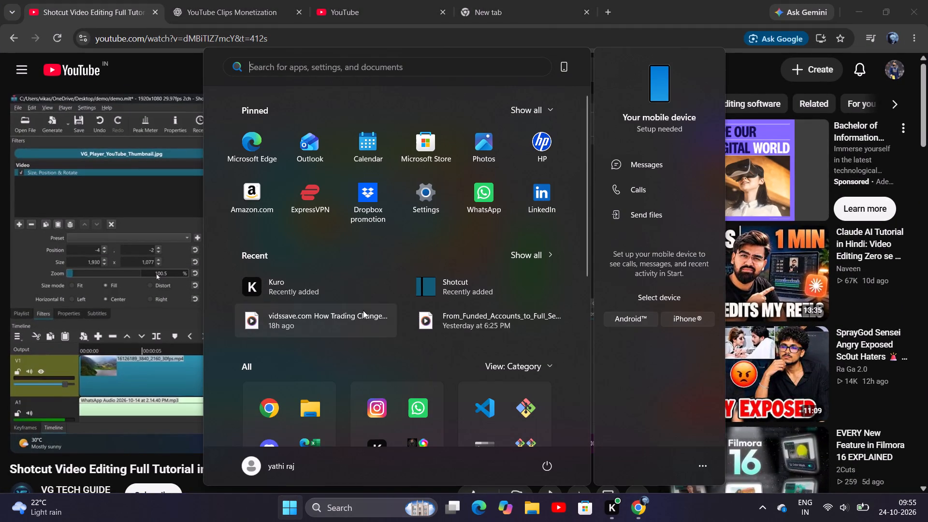
scroll(373, 295, "down", 1)
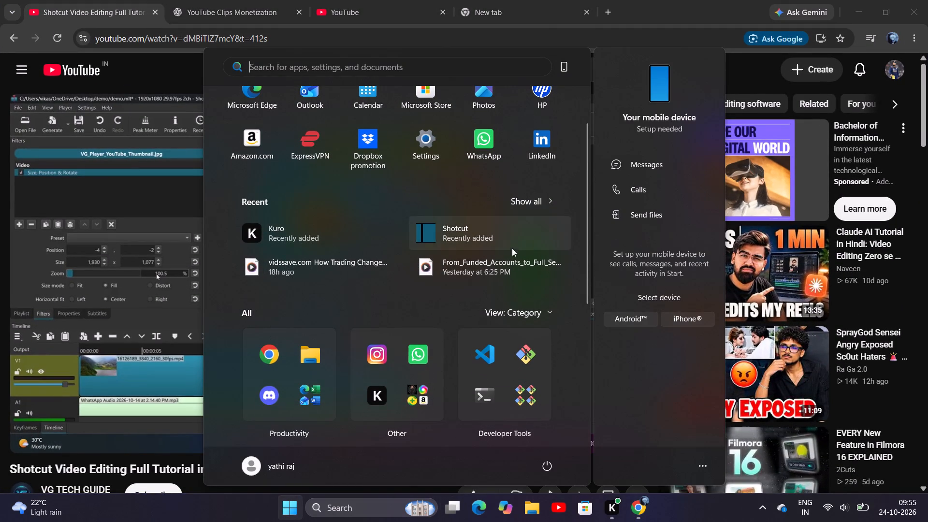
scroll(389, 268, "up", 2)
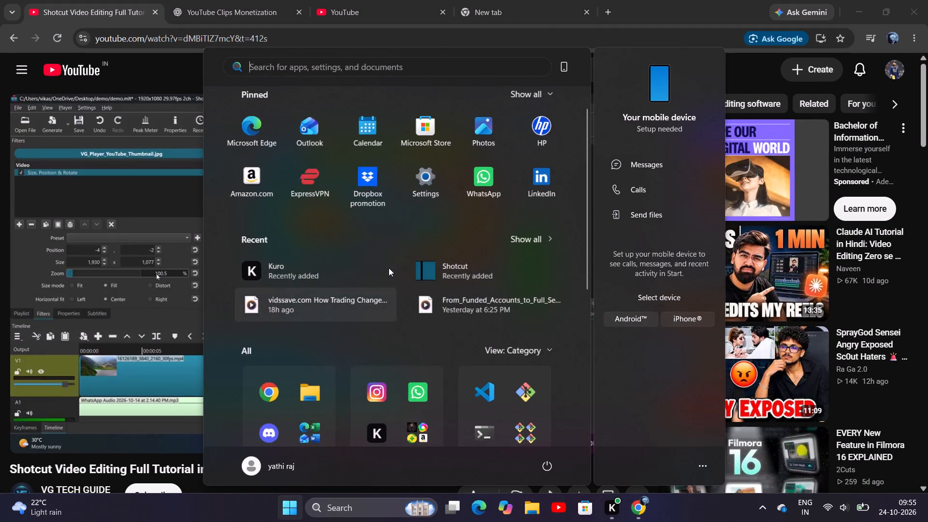
scroll(389, 268, "up", 1)
scroll(385, 272, "down", 5)
scroll(385, 276, "up", 2)
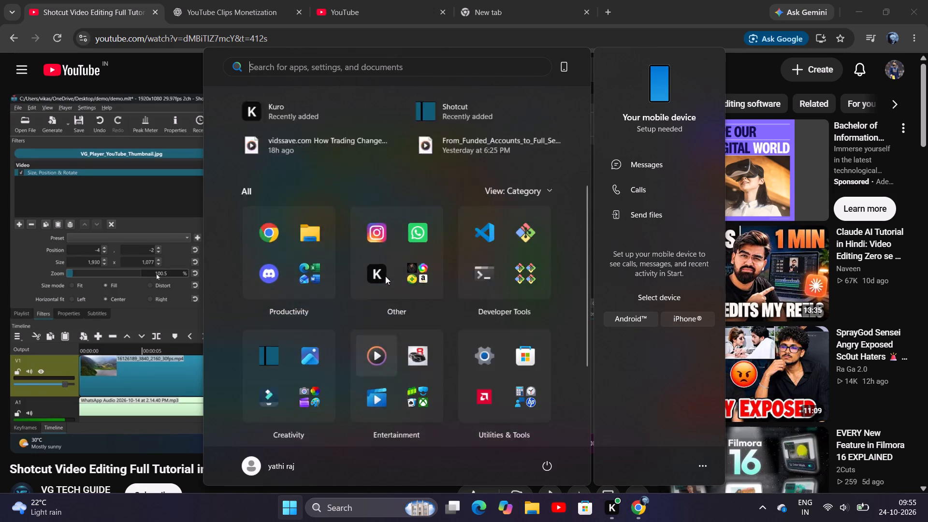
scroll(385, 276, "up", 2)
key("super+d")
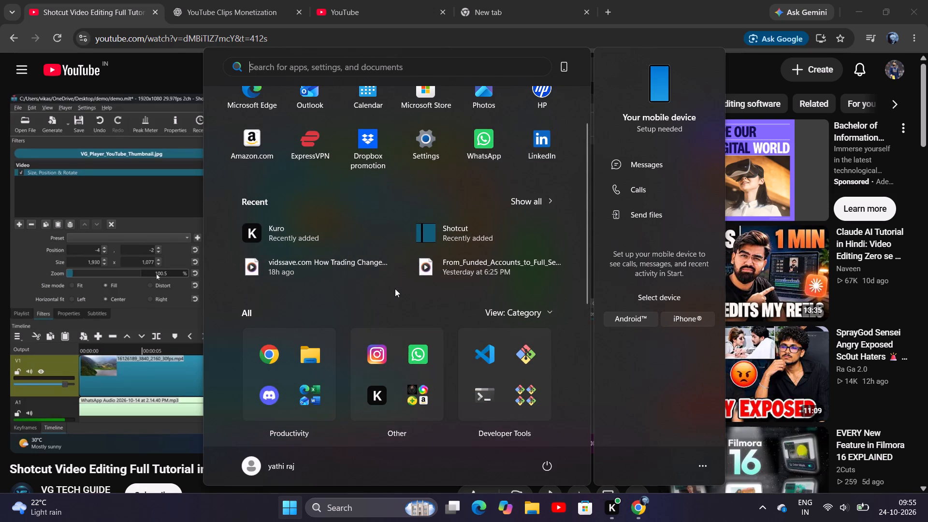
key("super+d")
double_click(83, 29)
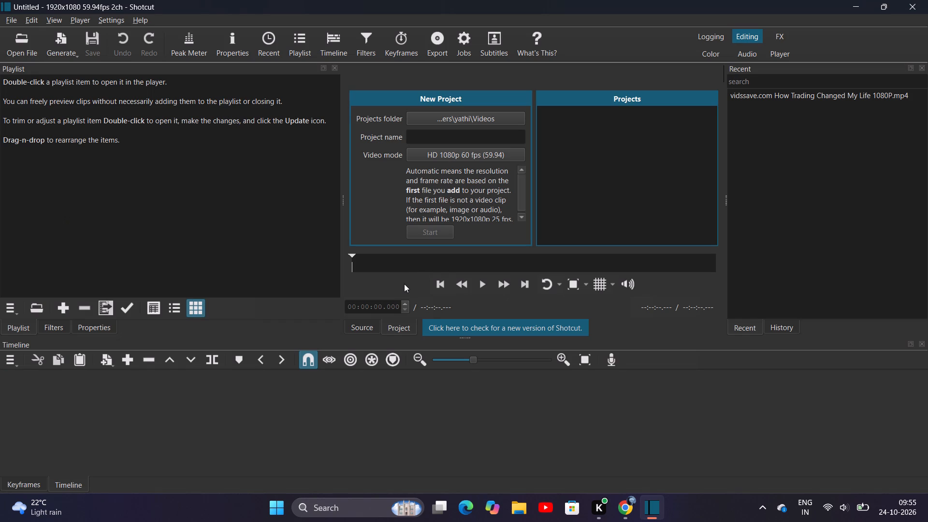
Open the recent clip "vidssave.com How Trading Changed My Life 1080P.mp4" in the player and pause it about 10 seconds in.
left_click(474, 137)
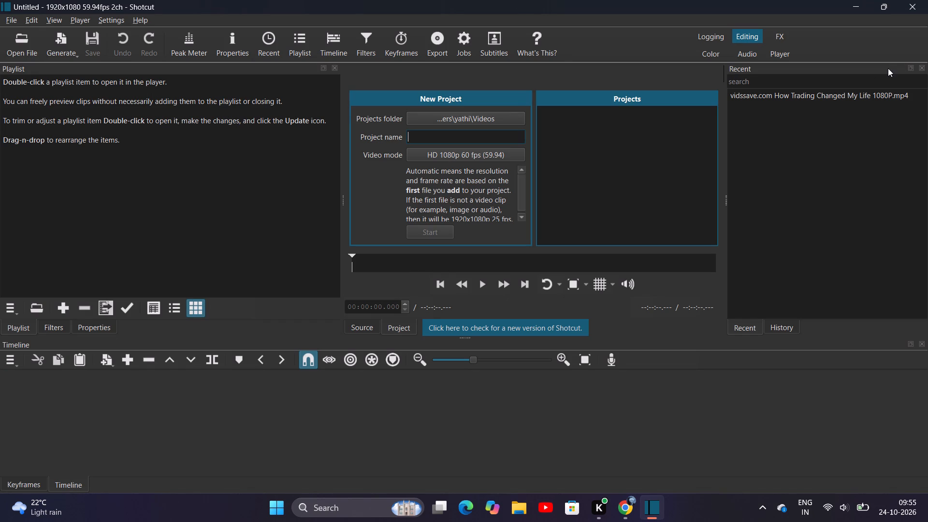
left_click(845, 94)
left_click(845, 94)
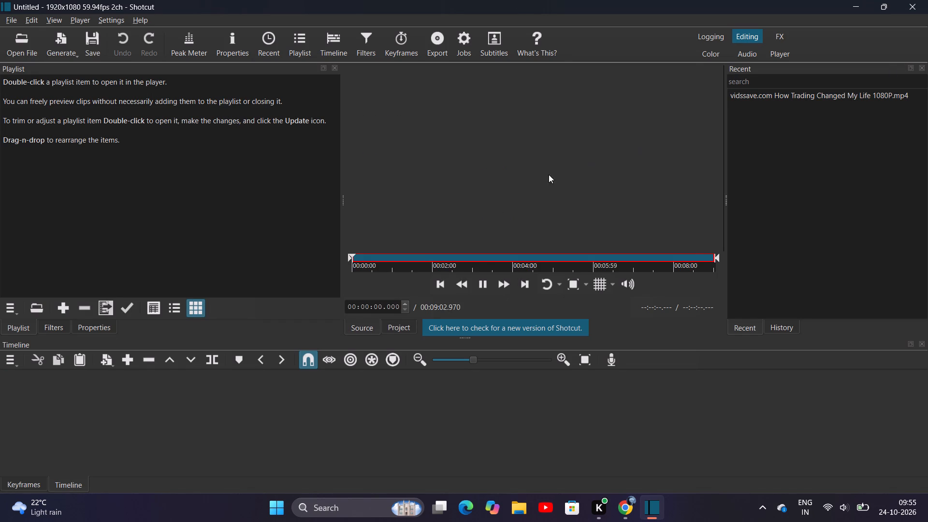
left_click(538, 180)
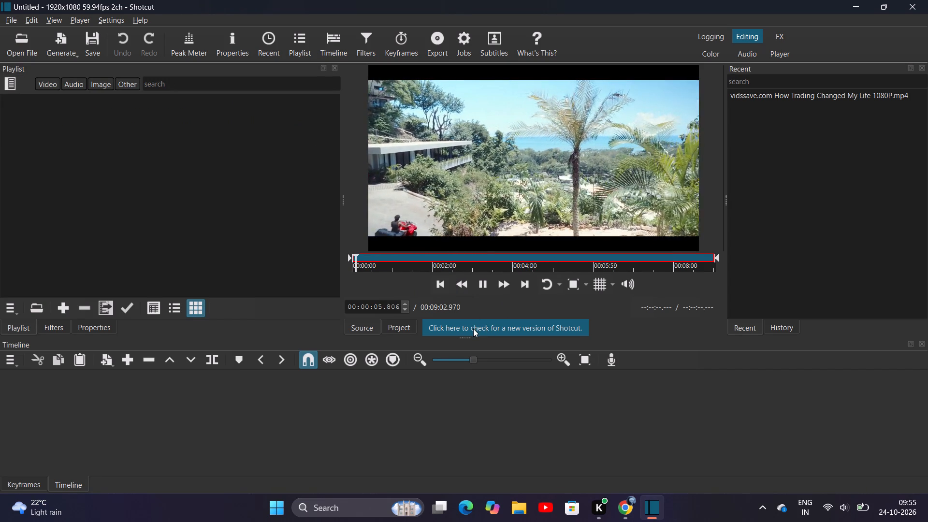
left_click(473, 329)
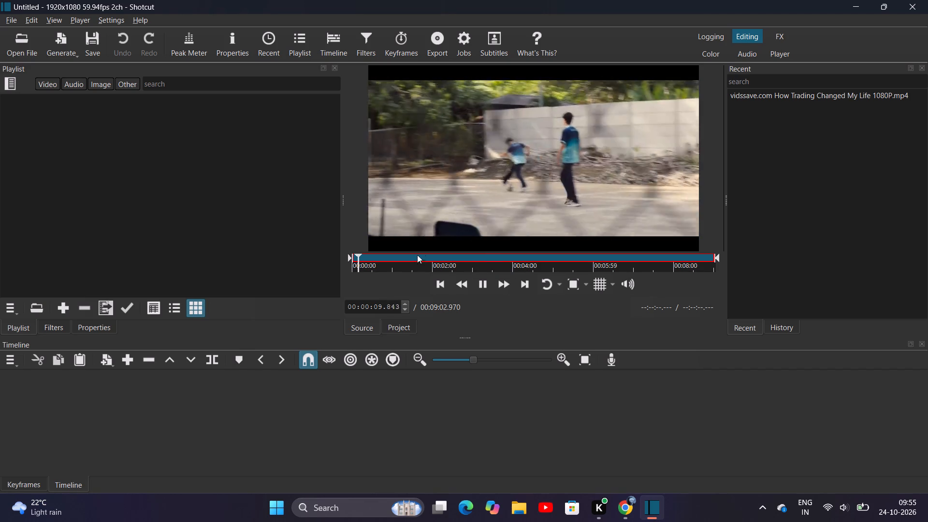
key("space")
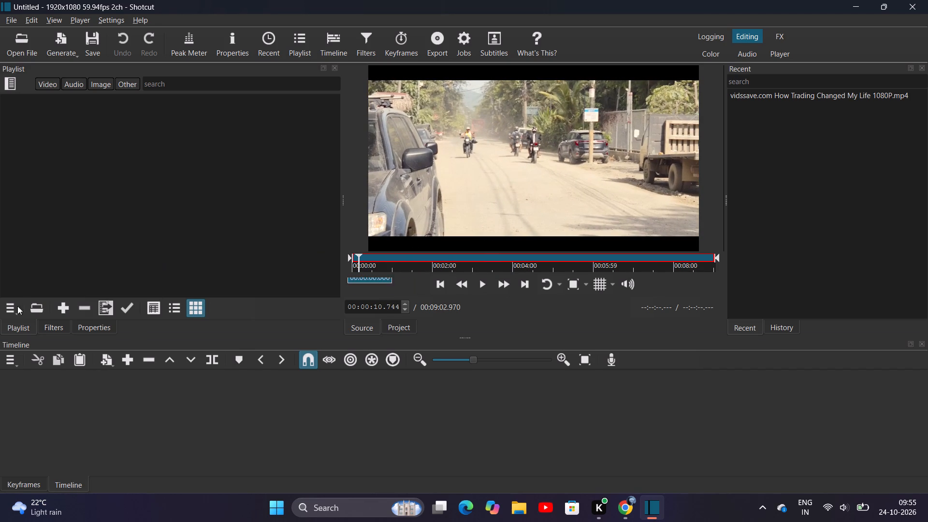
Add a video track to the empty timeline.
left_click(9, 367)
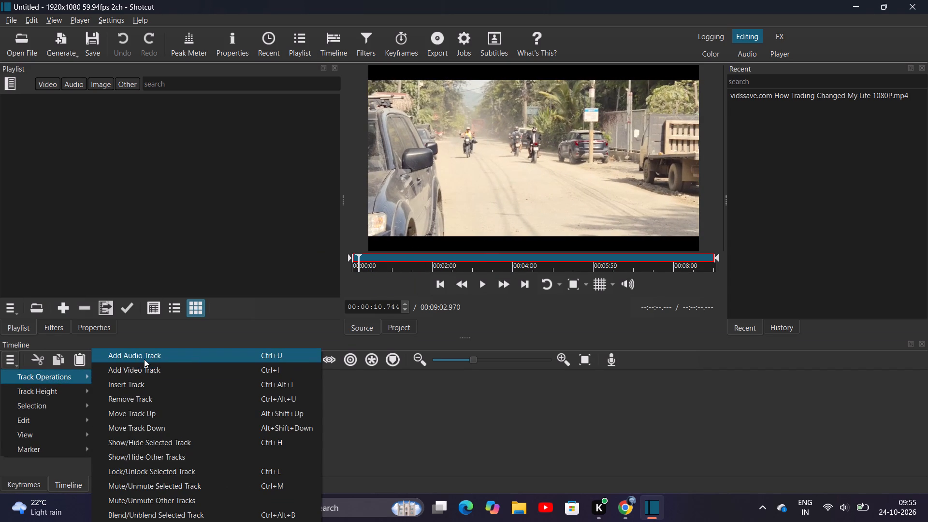
left_click(145, 369)
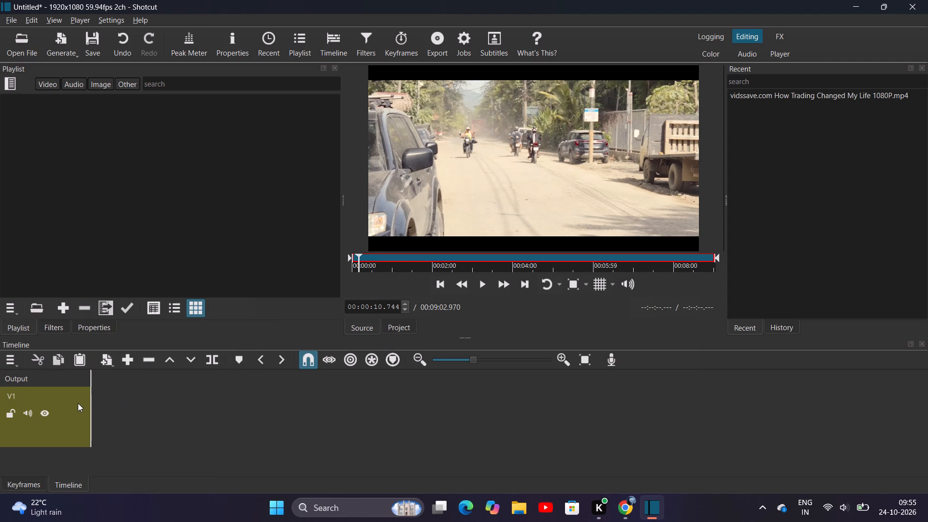
Place the opened clip on track V1 starting at about 1.5 seconds and briefly play the timeline's beginning.
left_click_drag(436, 212, 148, 406)
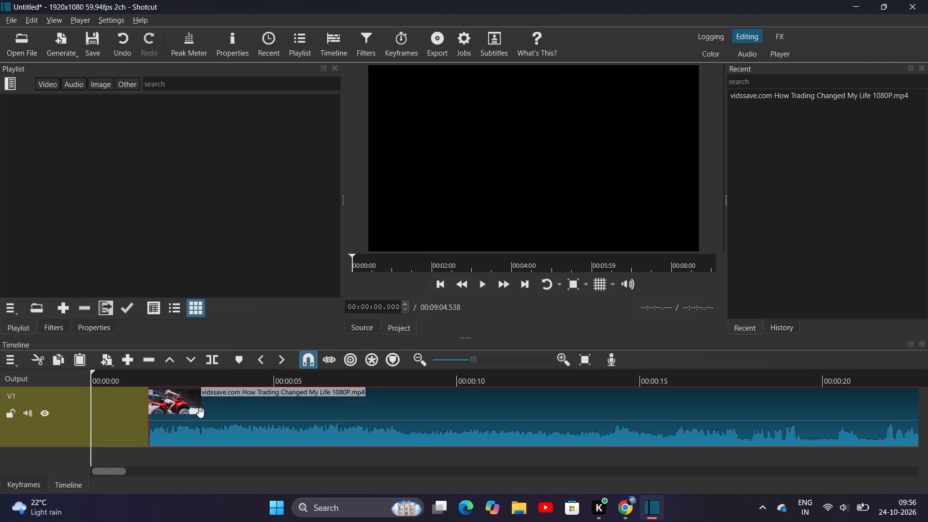
key("space")
key("space")
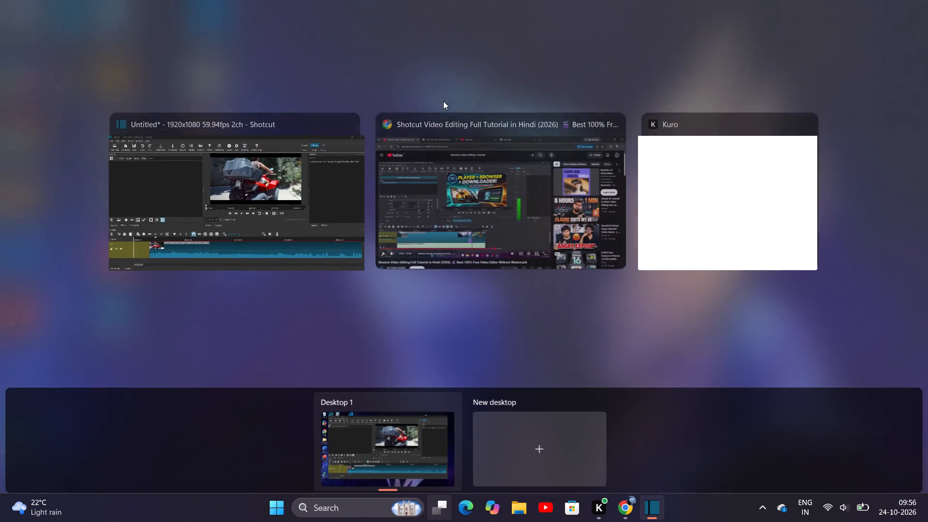
Switch to the YouTube home tab in Chrome and search for "pb blake chart color".
left_click(461, 235)
left_click(322, 5)
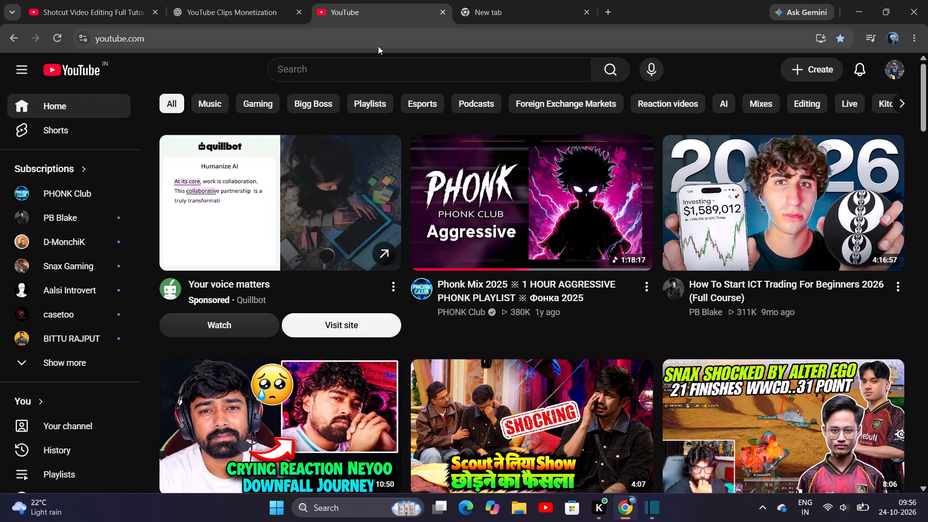
left_click(381, 60)
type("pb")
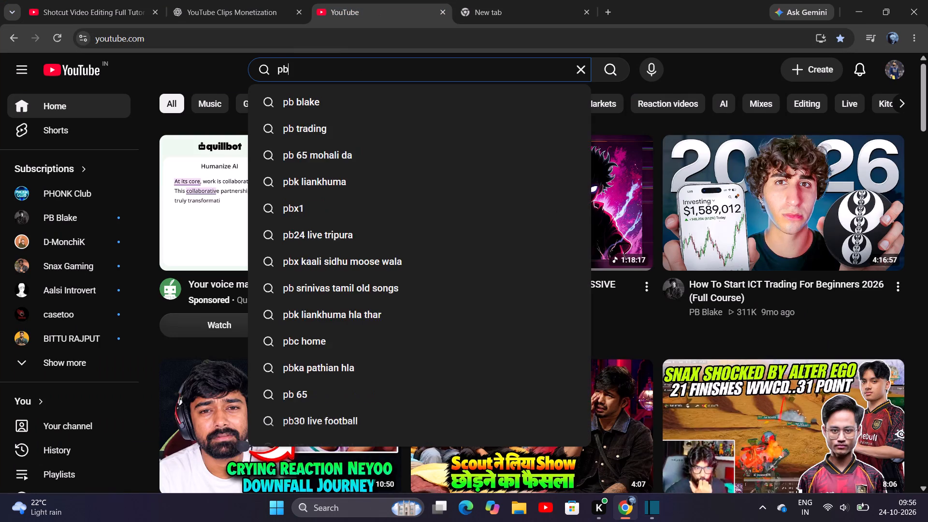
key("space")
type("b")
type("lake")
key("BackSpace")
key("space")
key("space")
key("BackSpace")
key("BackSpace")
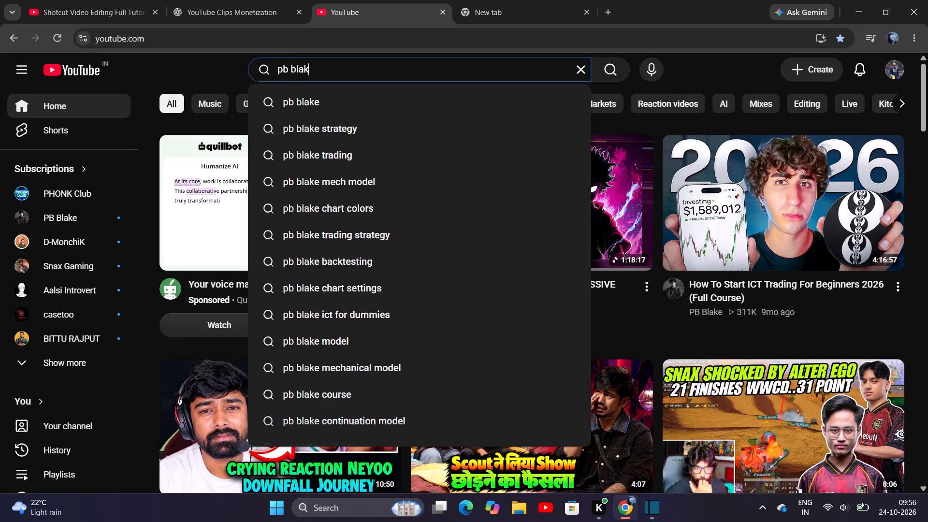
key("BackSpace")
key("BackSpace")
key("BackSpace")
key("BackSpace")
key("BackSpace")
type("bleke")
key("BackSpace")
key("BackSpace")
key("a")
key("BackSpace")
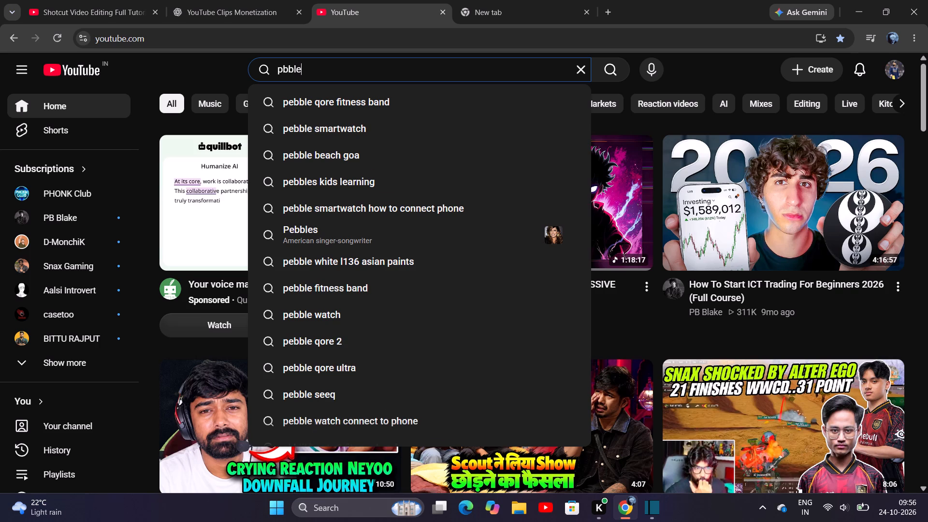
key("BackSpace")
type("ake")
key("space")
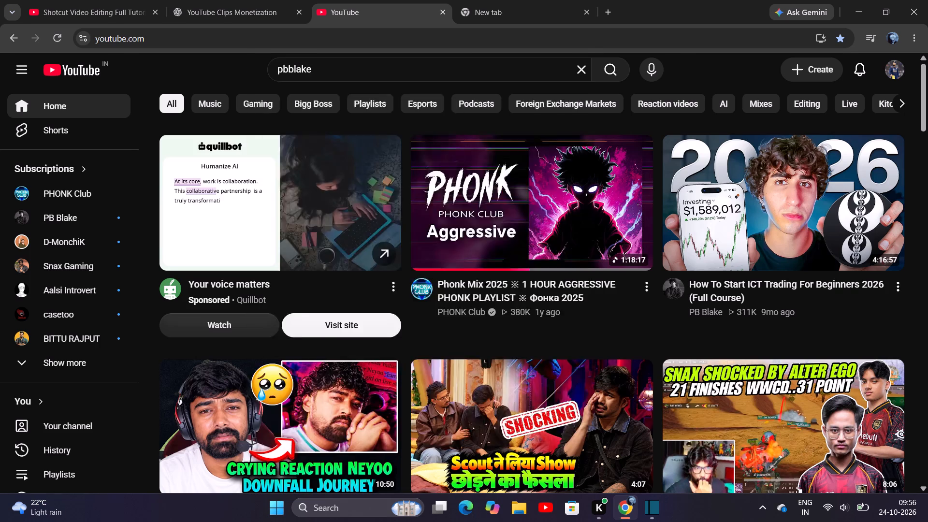
left_click(363, 78)
key("Return")
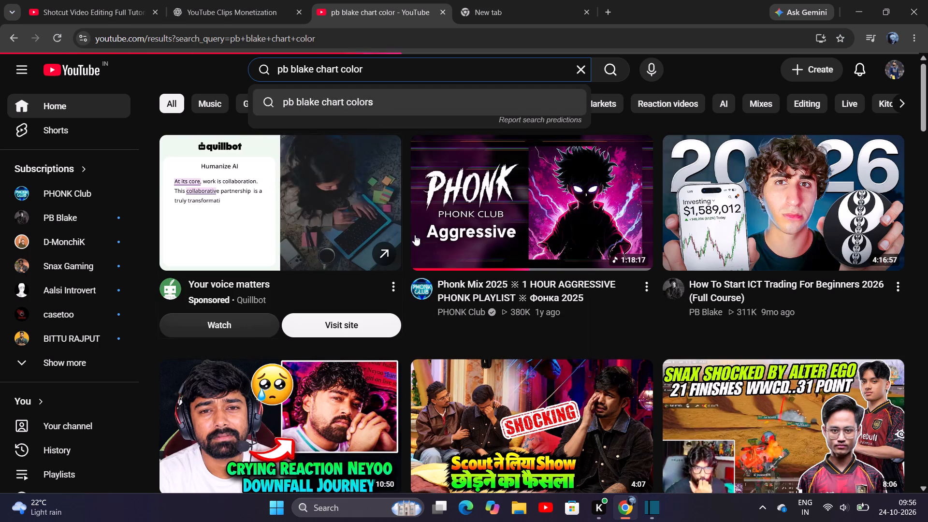
Look through the "pb blake chart color" search results for PB Blake and TradingView chart colour videos.
scroll(447, 480, "down", 6)
scroll(431, 405, "down", 9)
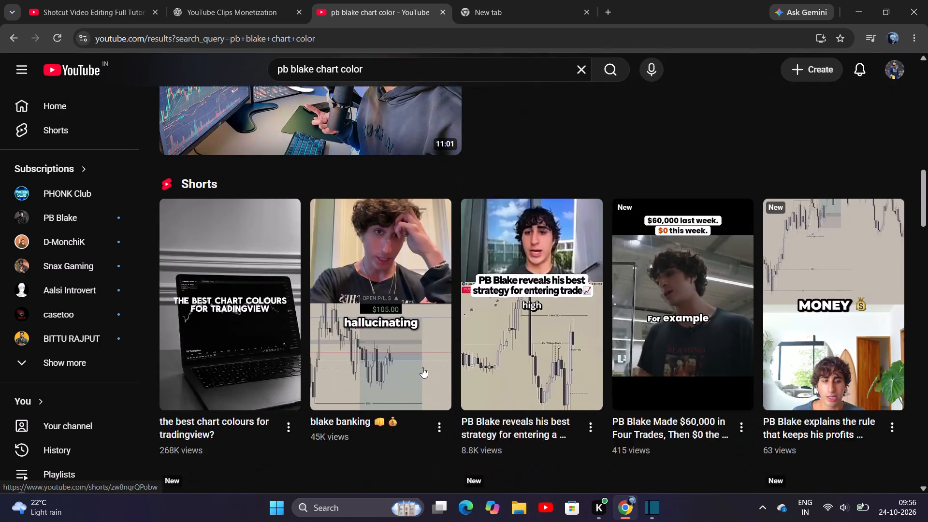
scroll(422, 367, "down", 11)
scroll(422, 361, "up", 4)
scroll(422, 361, "down", 4)
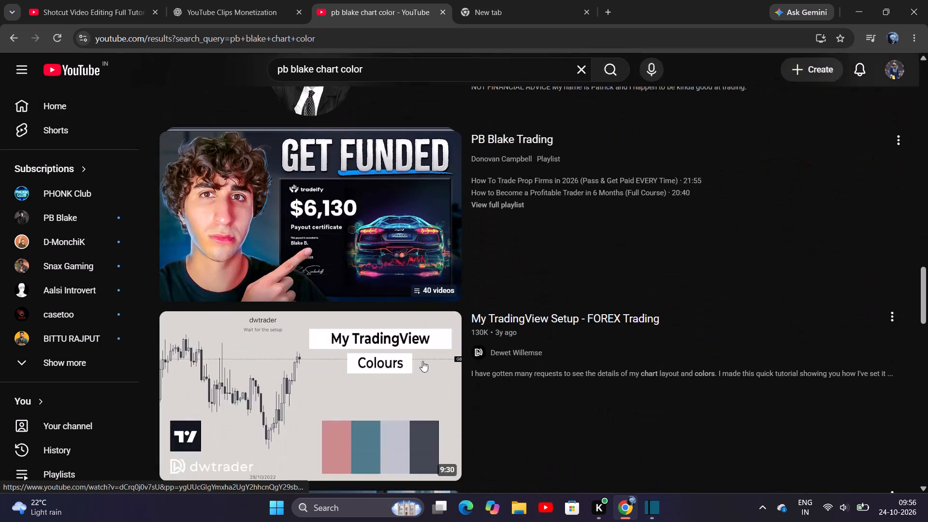
left_click(531, 206)
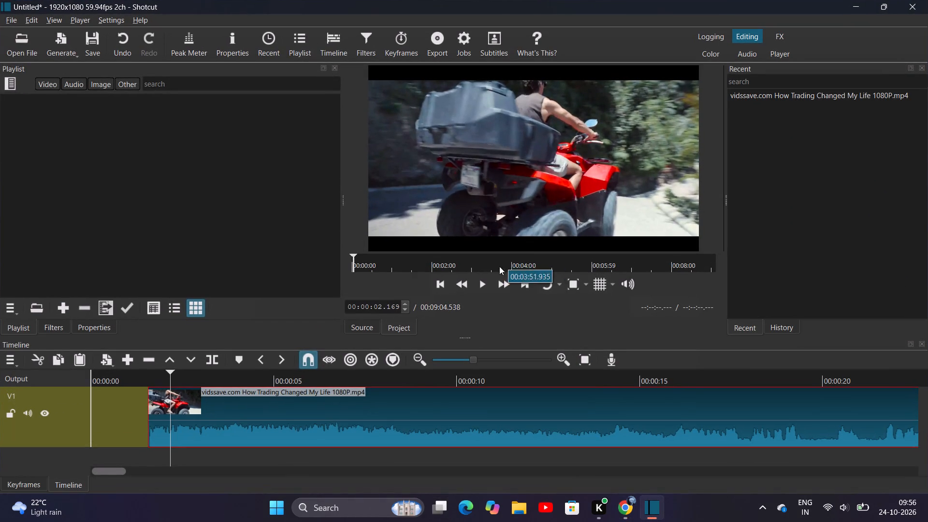
left_click(488, 228)
scroll(476, 294, "down", 5)
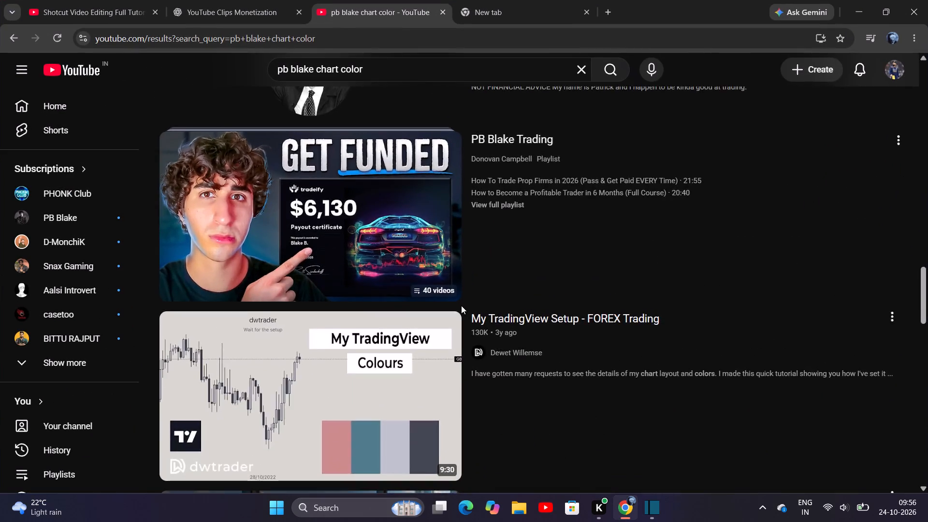
scroll(461, 305, "down", 6)
scroll(461, 309, "up", 4)
scroll(461, 309, "down", 8)
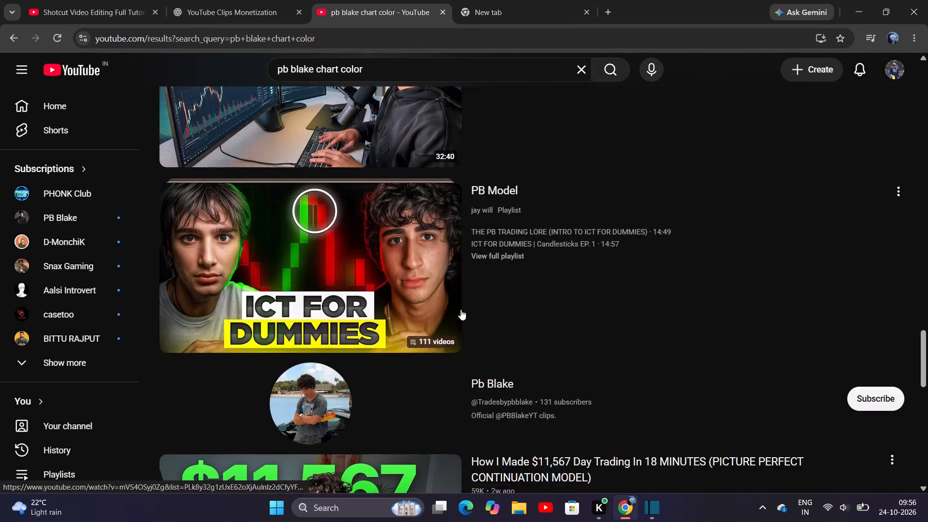
scroll(461, 309, "down", 2)
scroll(386, 279, "down", 7)
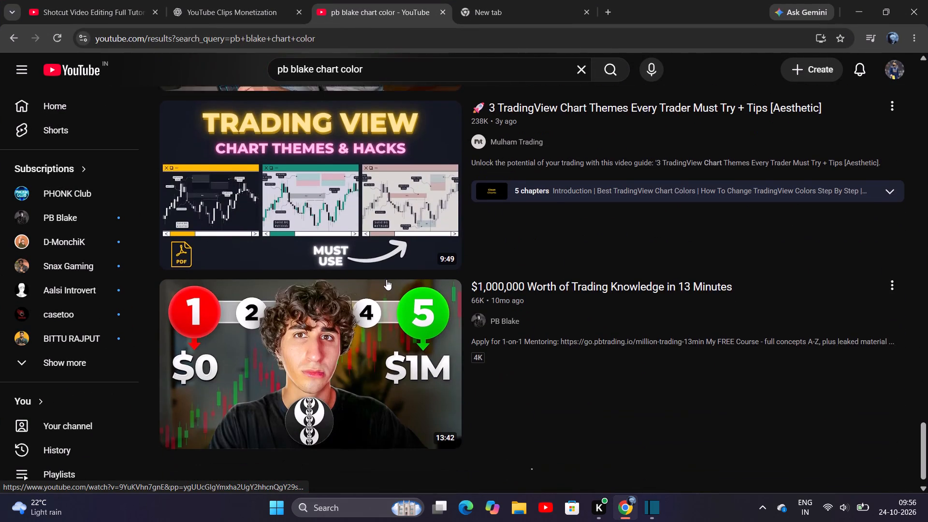
scroll(387, 280, "down", 3)
scroll(387, 281, "up", 20)
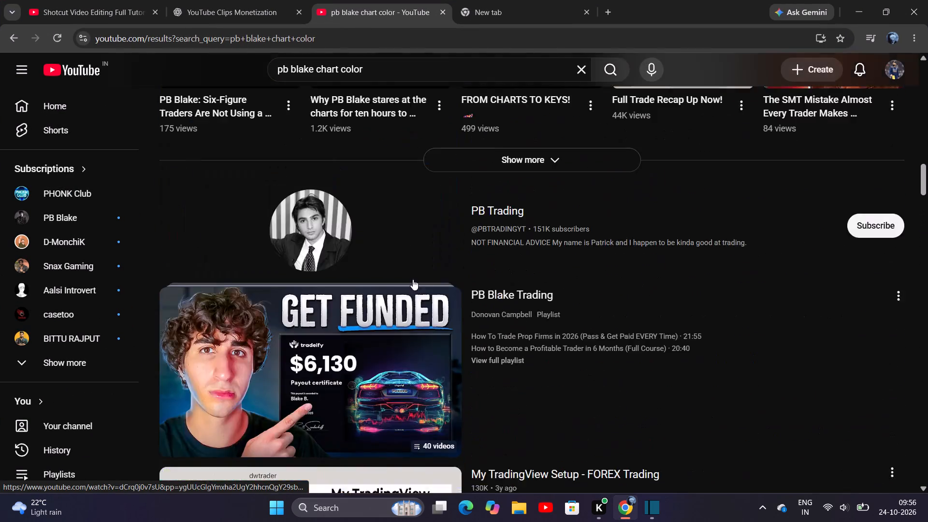
scroll(413, 279, "up", 20)
scroll(413, 279, "up", 12)
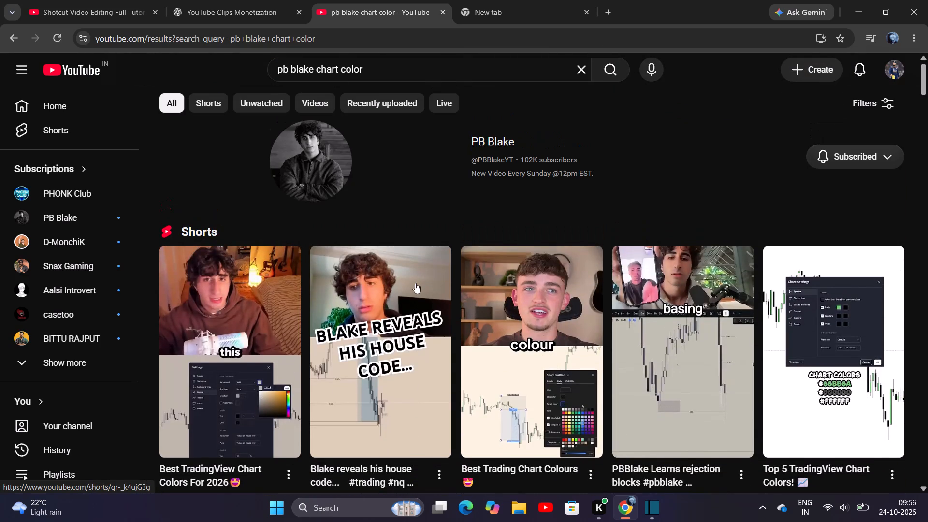
scroll(415, 283, "up", 6)
Open "How Trading Changed My Life" from the PB Blake channel's videos and pause it at about 0:45.
left_click(335, 175)
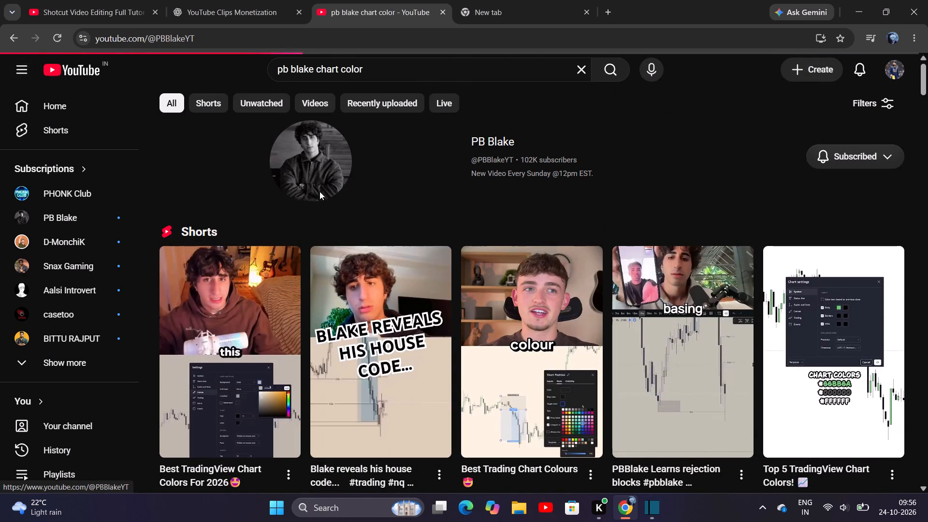
left_click(268, 334)
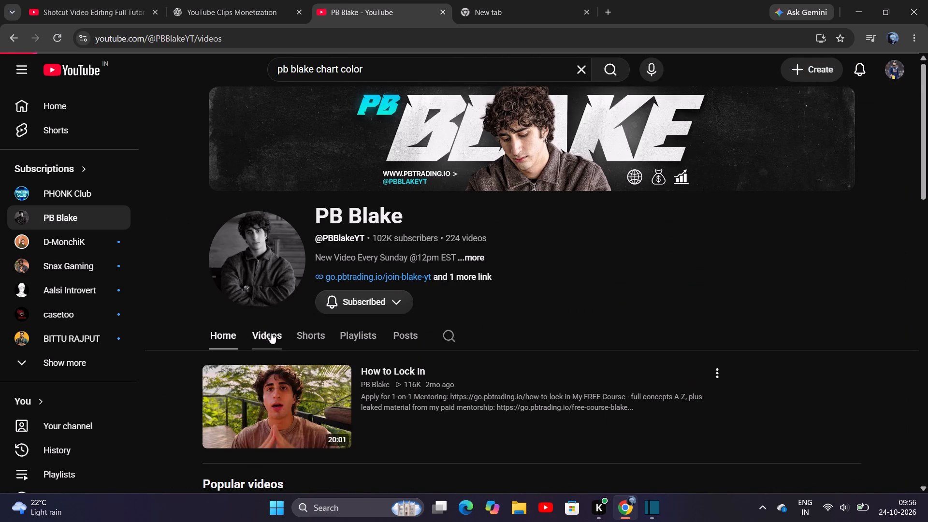
scroll(337, 320, "down", 5)
scroll(383, 317, "down", 1)
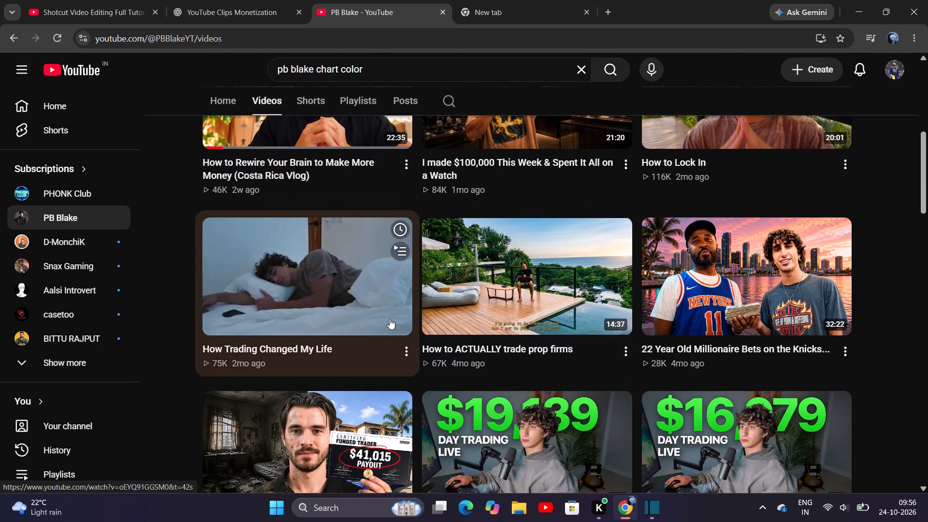
left_click(375, 299)
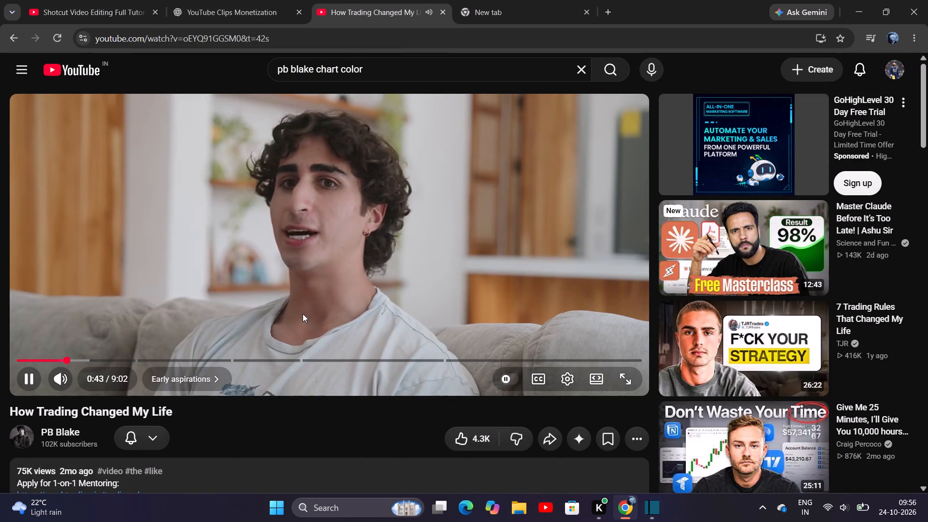
right_click_drag(301, 314, 288, 317)
key("space")
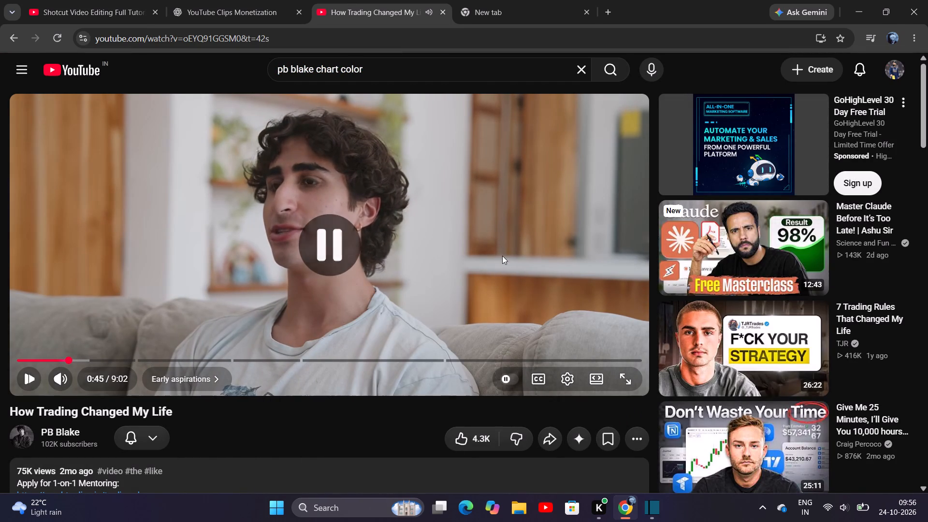
Return to the Shotcut full tutorial in Hindi, play it from about 2:04 and set its playback speed to 1.5.
key("alt+Tab")
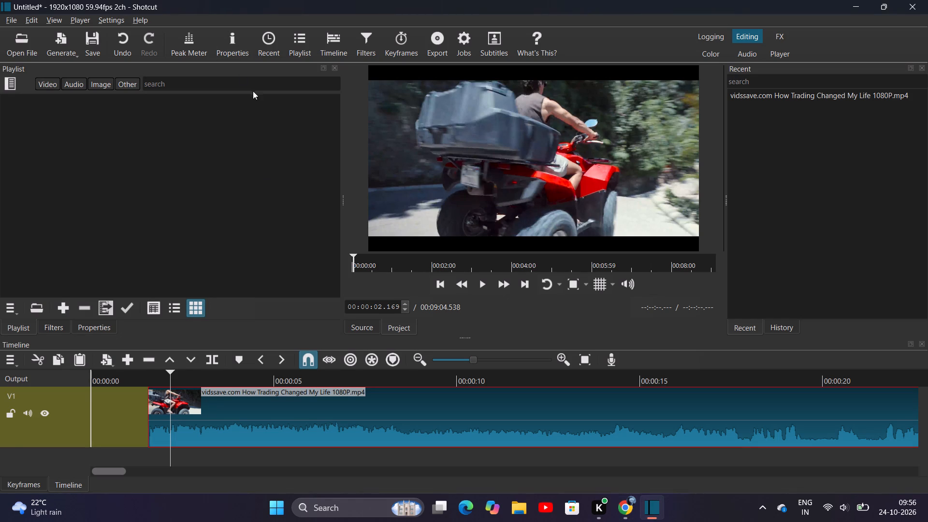
left_click_drag(472, 195, 477, 190)
left_click(105, 12)
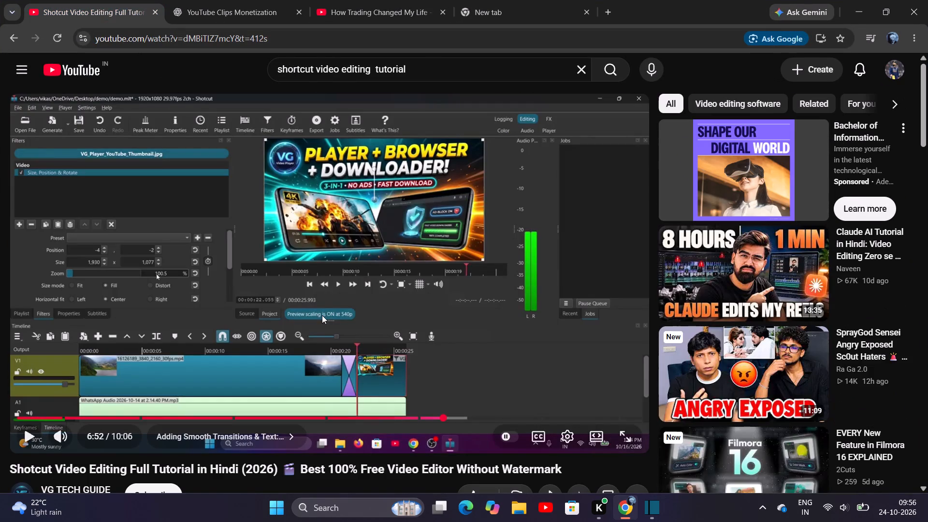
left_click(322, 316)
left_click(146, 419)
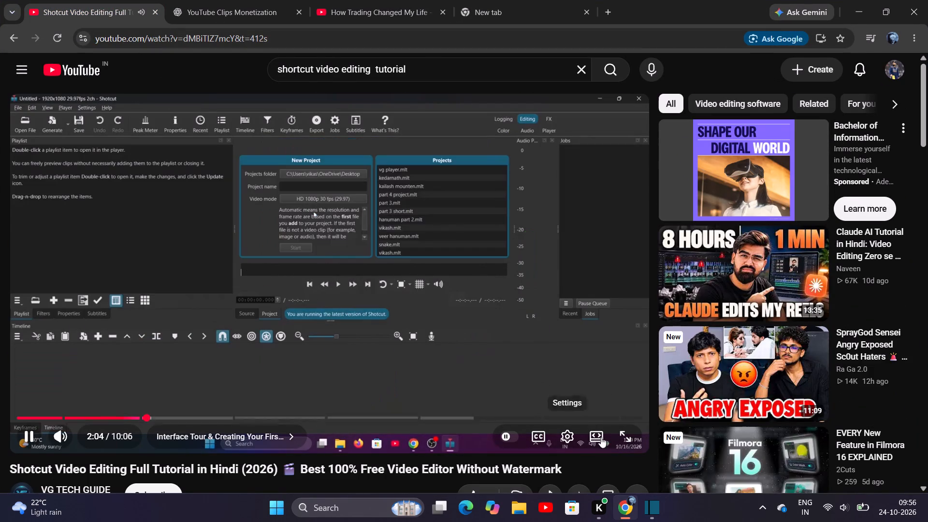
left_click(573, 437)
left_click(573, 377)
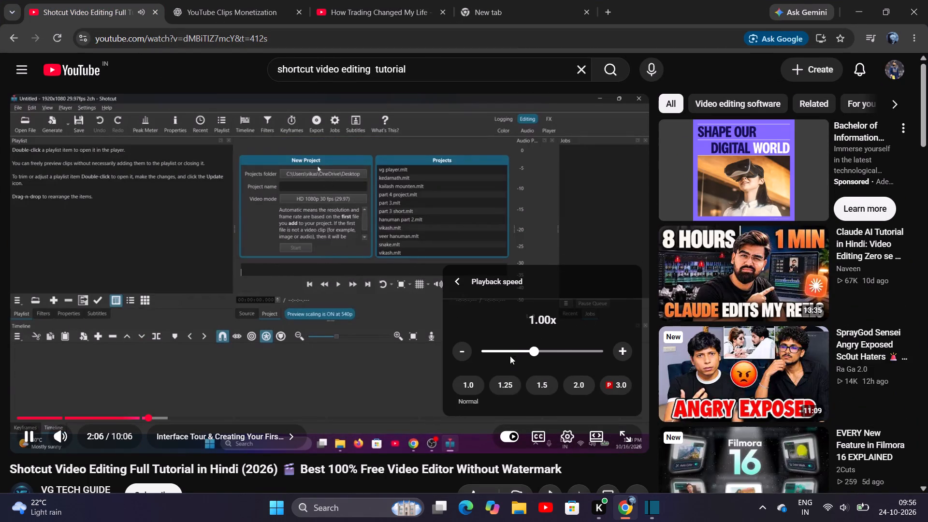
left_click(536, 389)
left_click(373, 361)
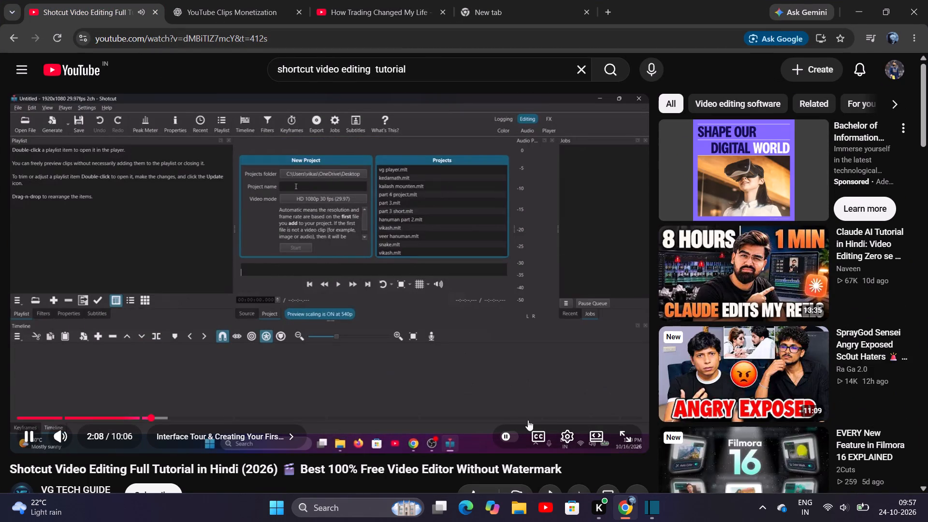
Set the tutorial's quality to 720p and watch the interface tour and first-project section in full screen.
left_click(626, 444)
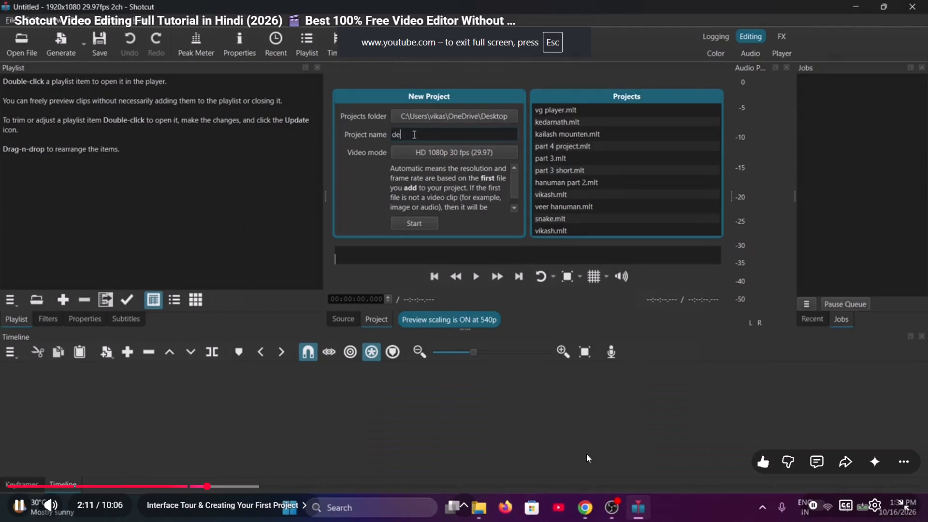
key("Escape")
left_click(572, 435)
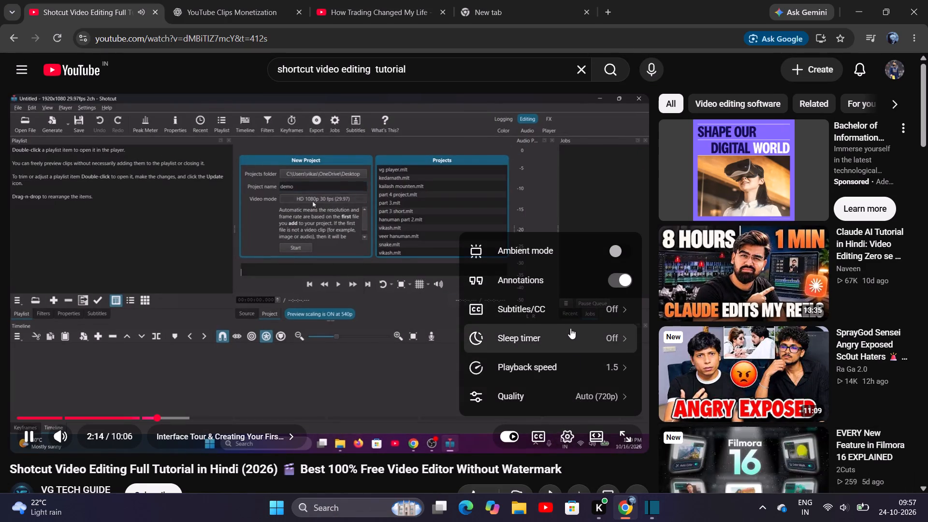
left_click(579, 382)
left_click(571, 318)
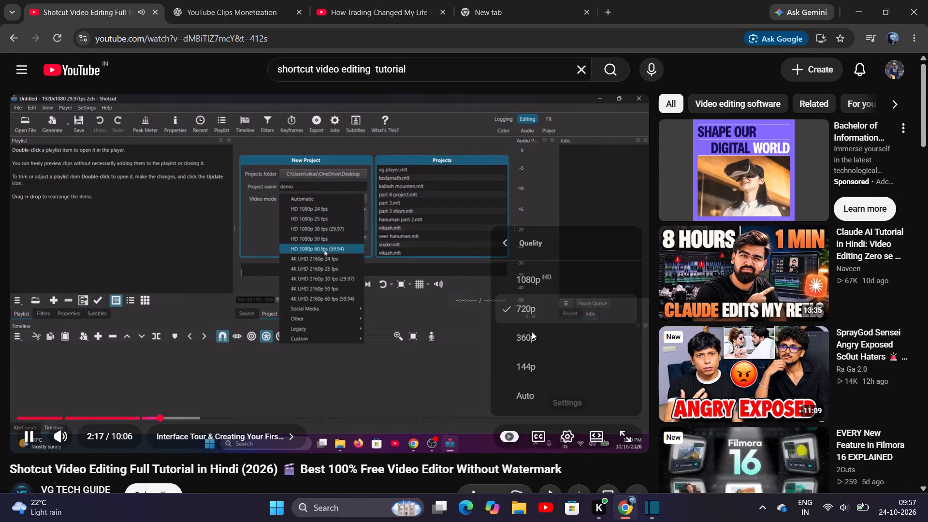
left_click(443, 344)
left_click(624, 433)
key("space")
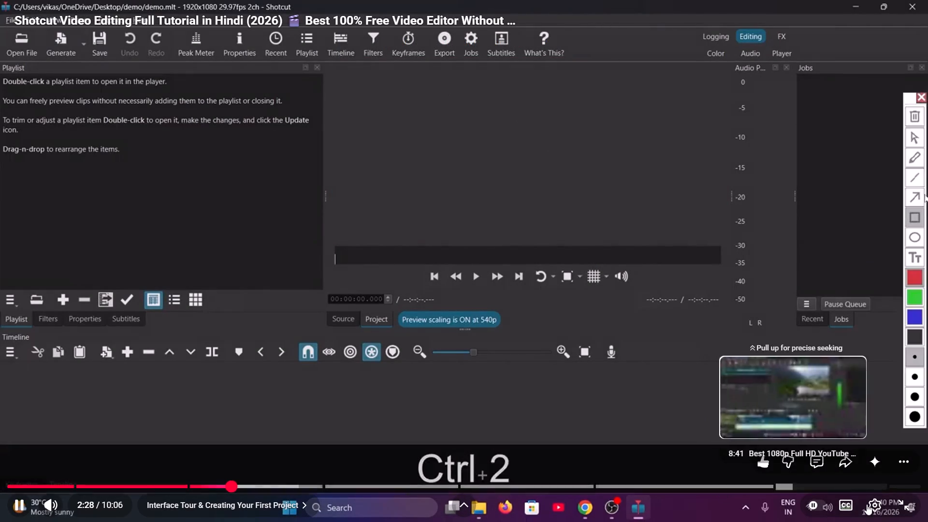
Set the tutorial's playback speed to 1.25 and watch the interface tour, media import and timeline track sections in full screen.
left_click(870, 504)
left_click(856, 434)
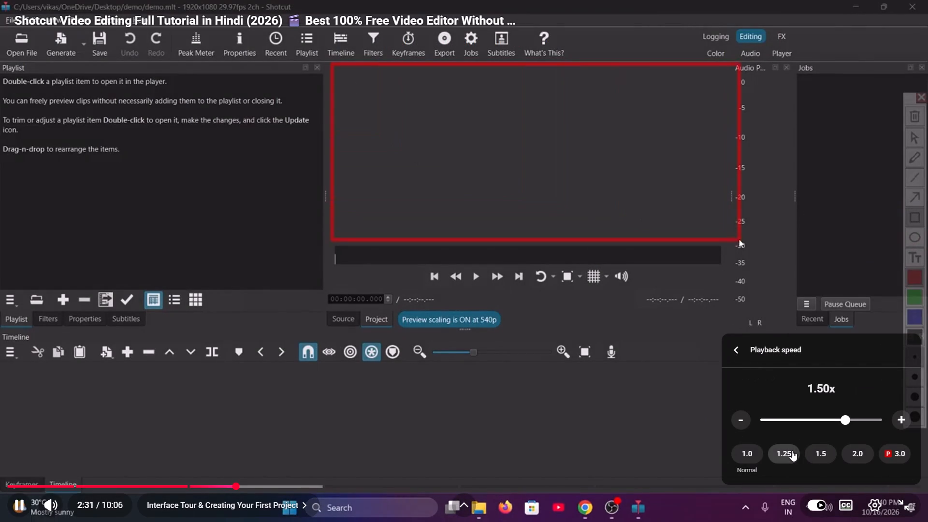
left_click(777, 453)
left_click(553, 521)
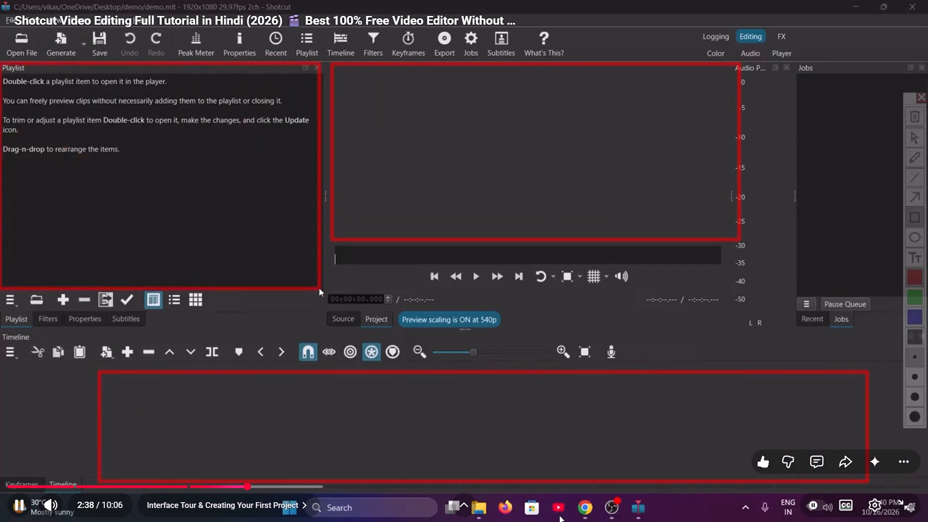
key("Escape")
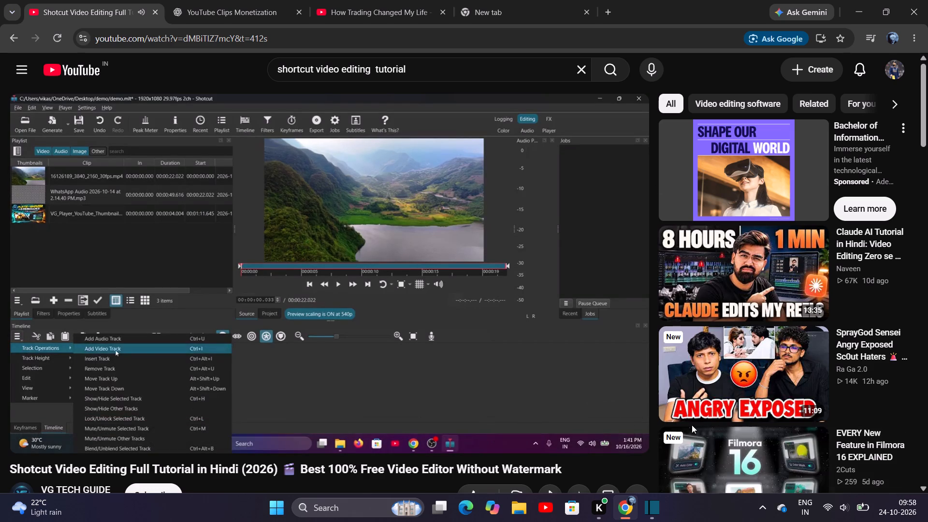
left_click(627, 436)
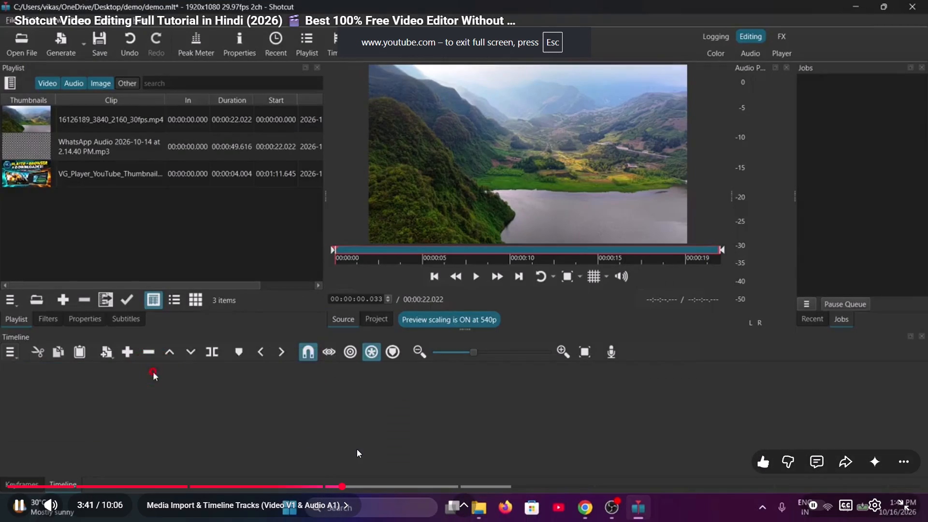
key("space")
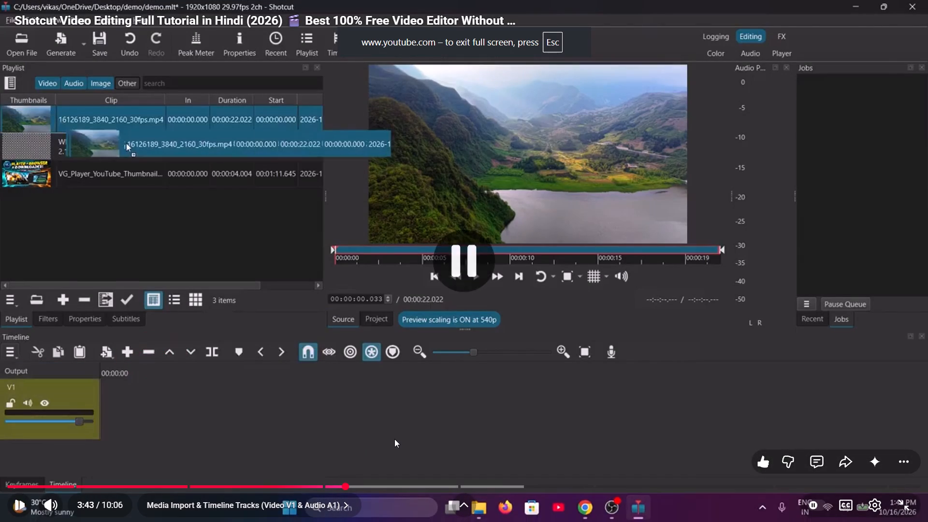
key("space")
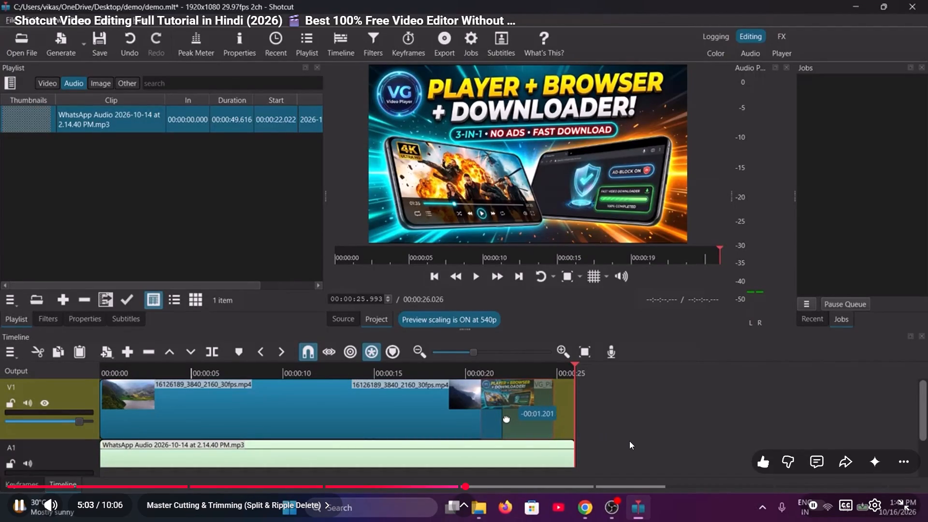
Raise the tutorial's volume to 100%, increase the system volume and set the screen brightness to 74.
key("Up")
key("Up")
key("Up")
key("Up")
key("Escape")
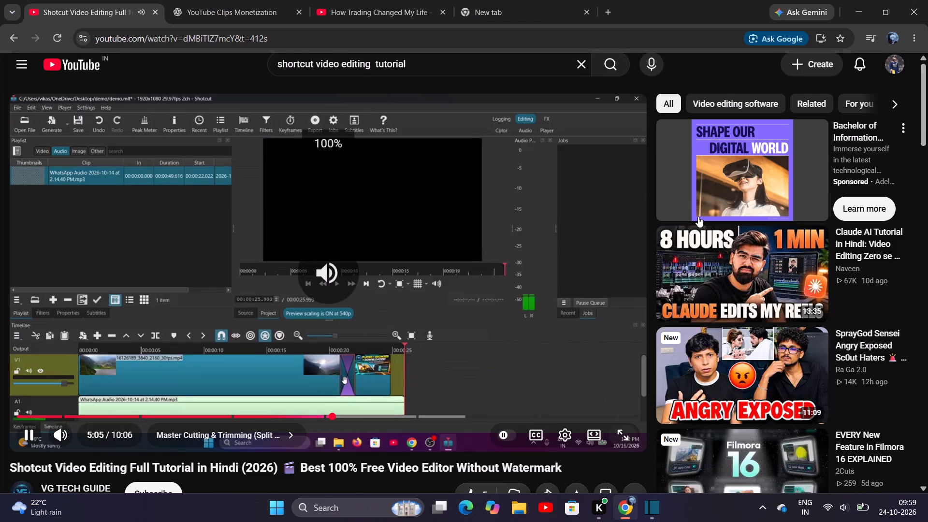
left_click(862, 500)
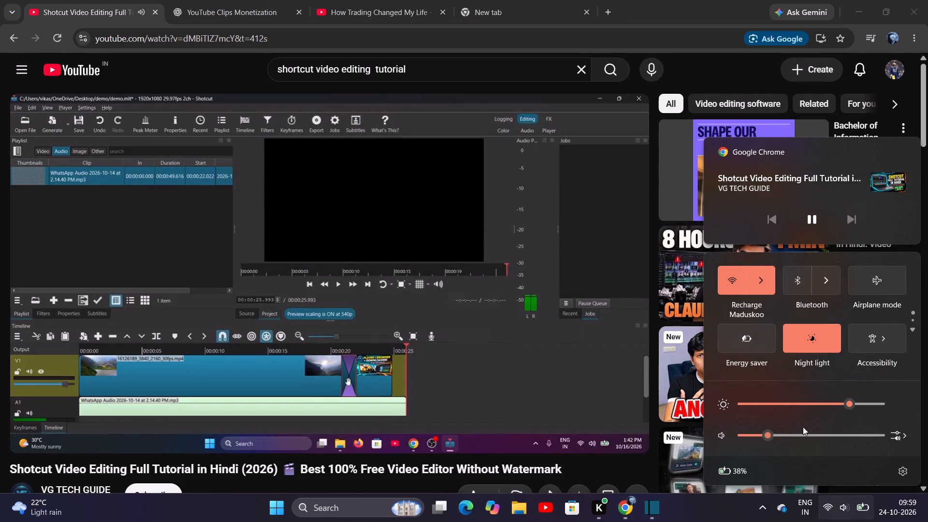
left_click(786, 438)
left_click(833, 401)
left_click(841, 401)
double_click(845, 405)
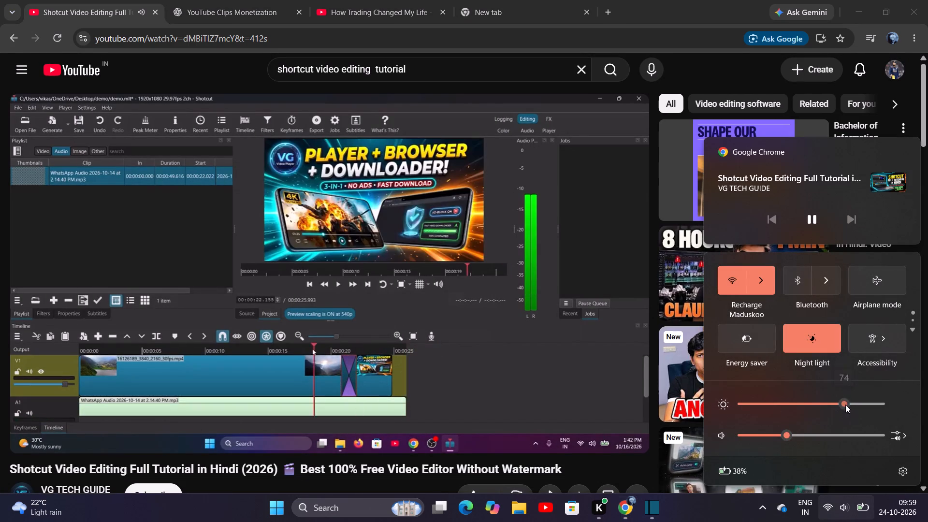
Resume full-screen viewing, skip ahead into the transition properties part, watch through Size, Position & Rotate and pause at 6:17.
left_click_drag(623, 429, 625, 435)
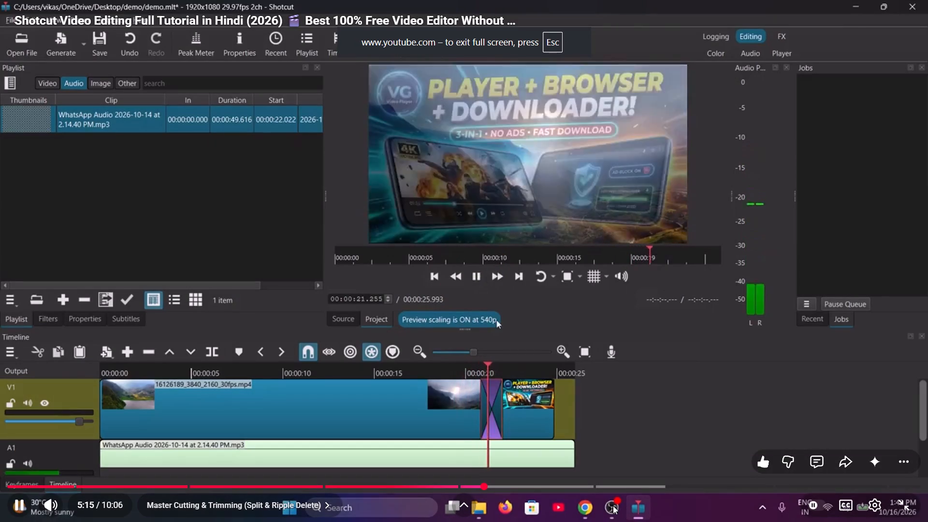
key("Right")
key("Right")
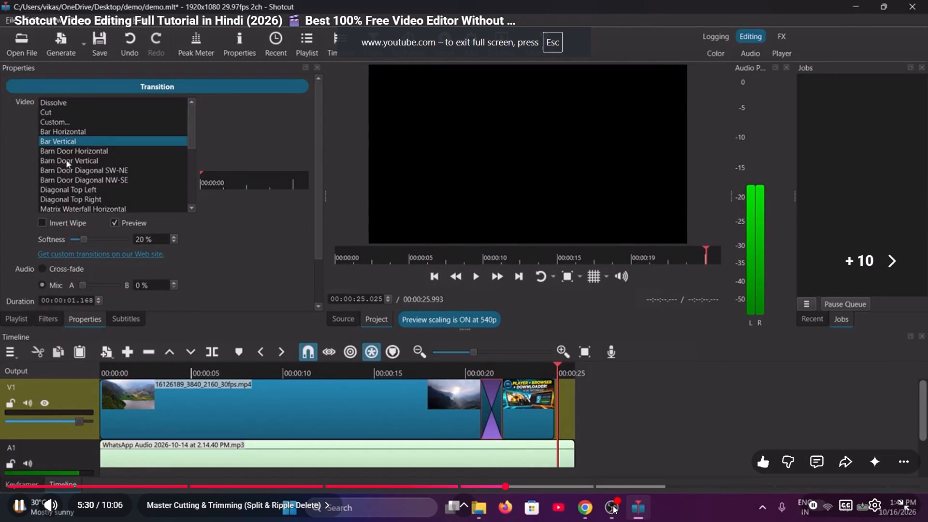
key("Right")
key("Right")
key("Right")
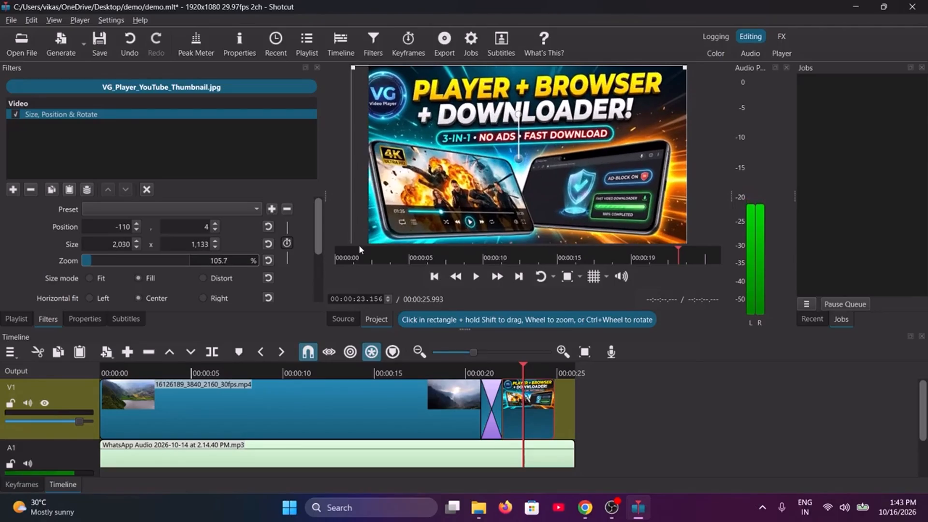
key("space")
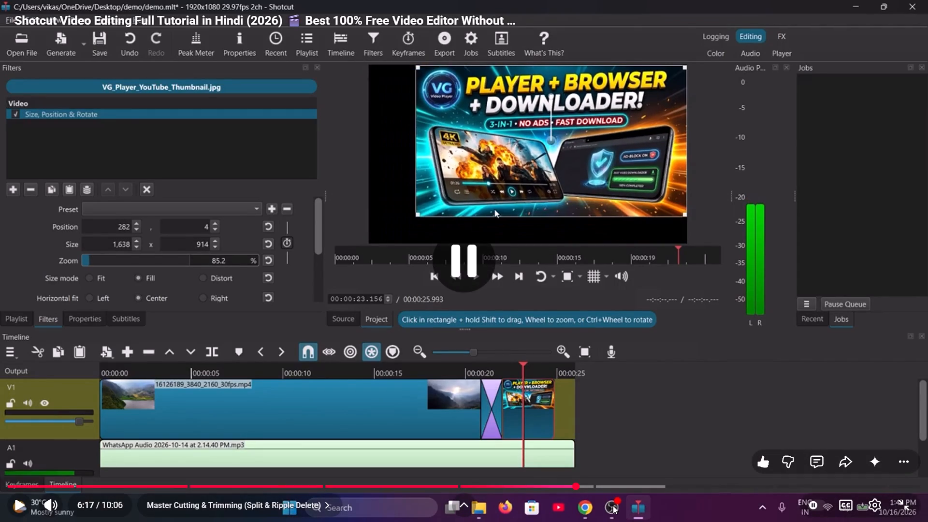
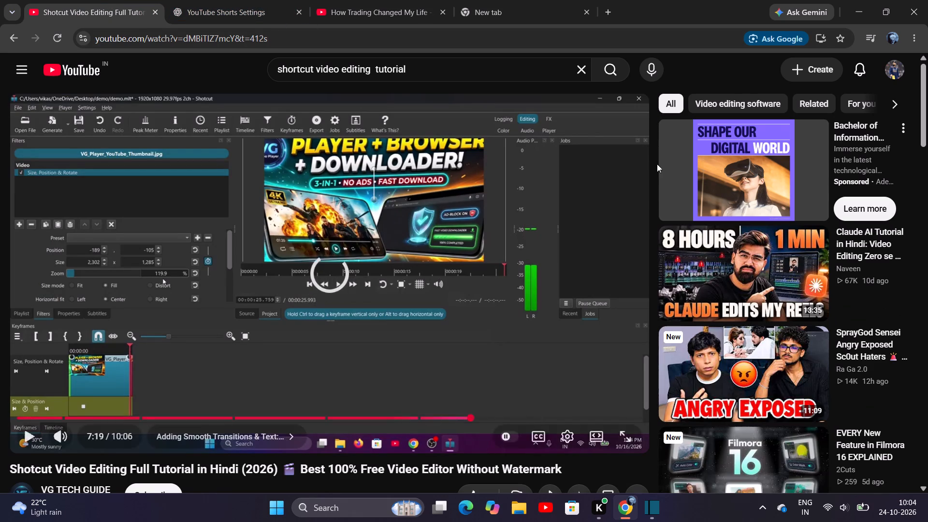
left_click(542, 340)
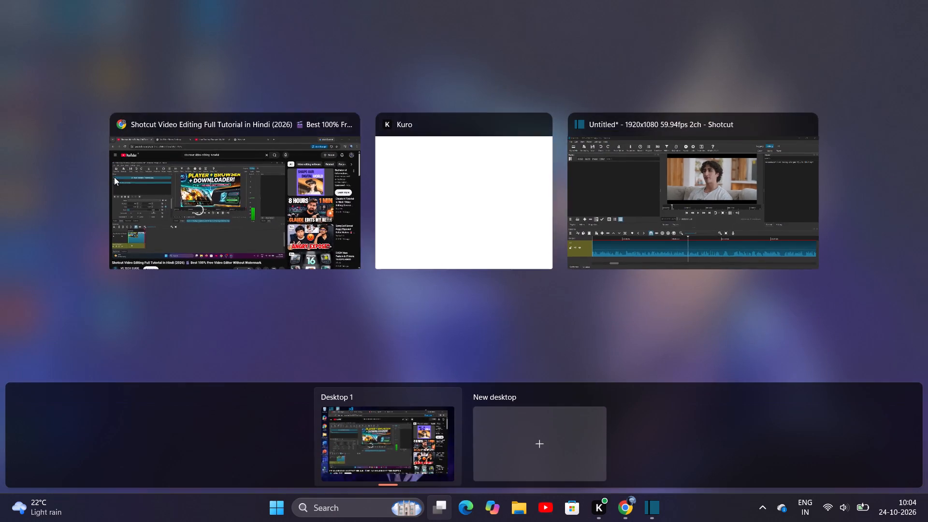
Switch to Shotcut, return the playhead to the start of the timeline and play the project until about 00:01:07.
left_click(578, 191)
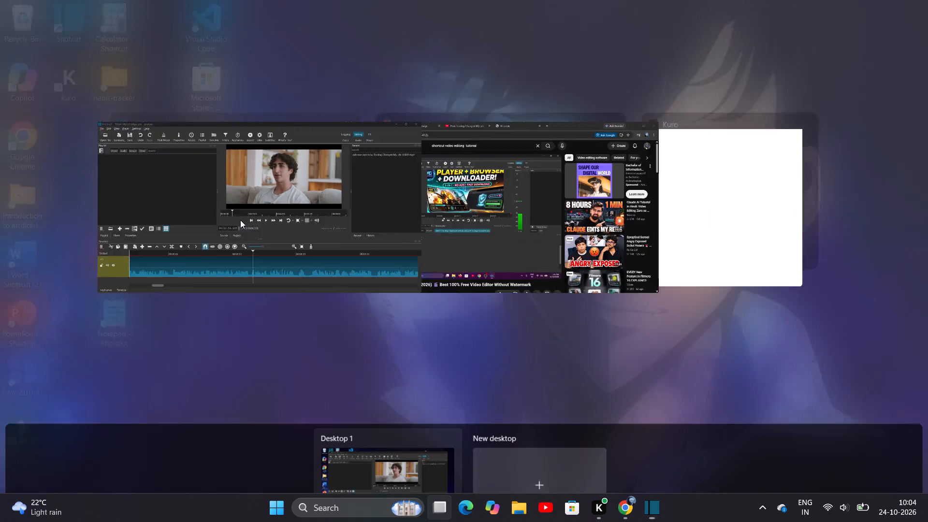
left_click(479, 211)
left_click(375, 234)
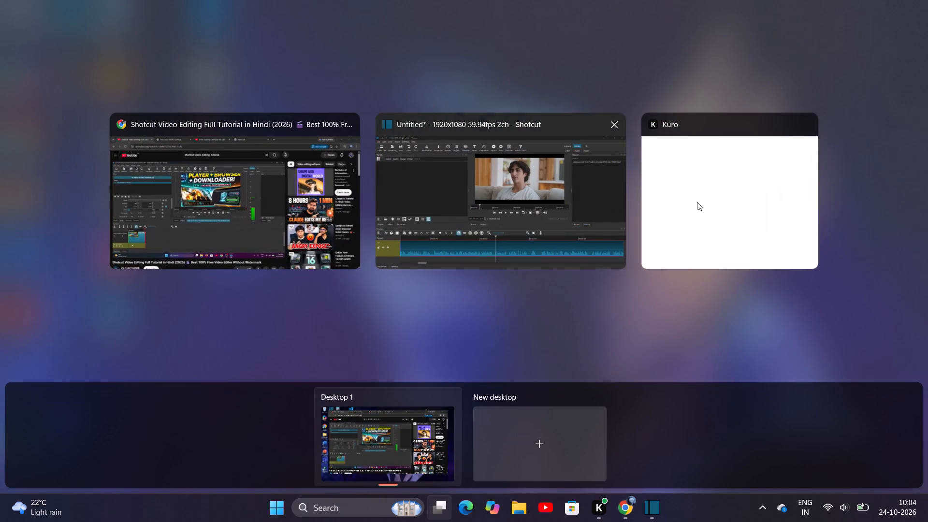
left_click(499, 210)
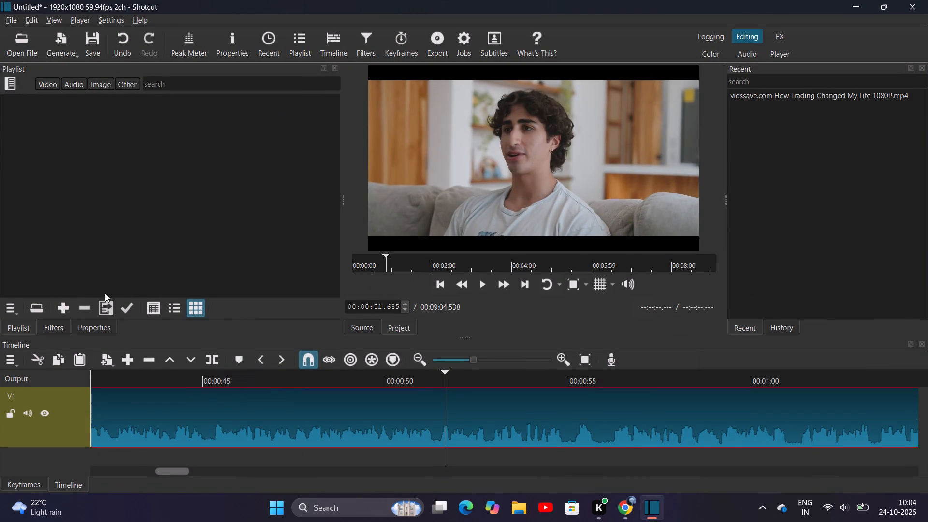
left_click(486, 283)
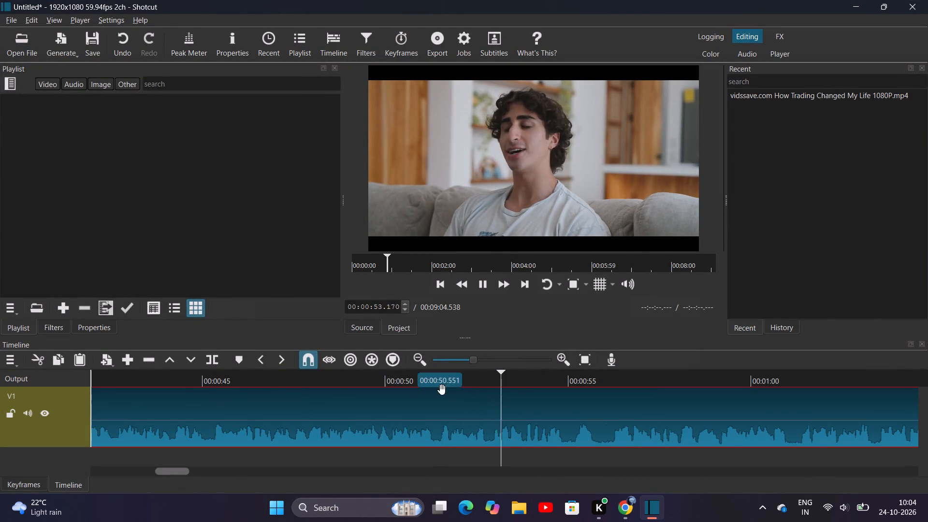
left_click_drag(529, 379, 89, 370)
left_click(350, 259)
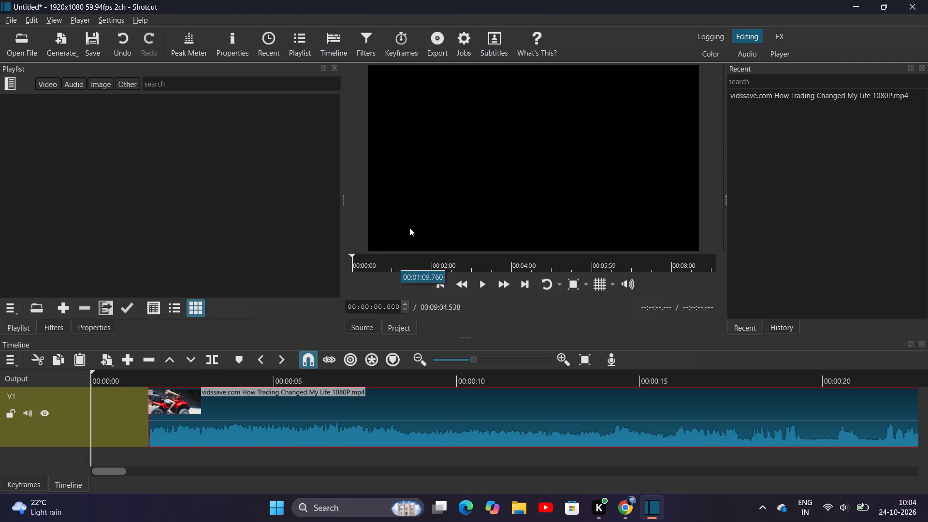
key("space")
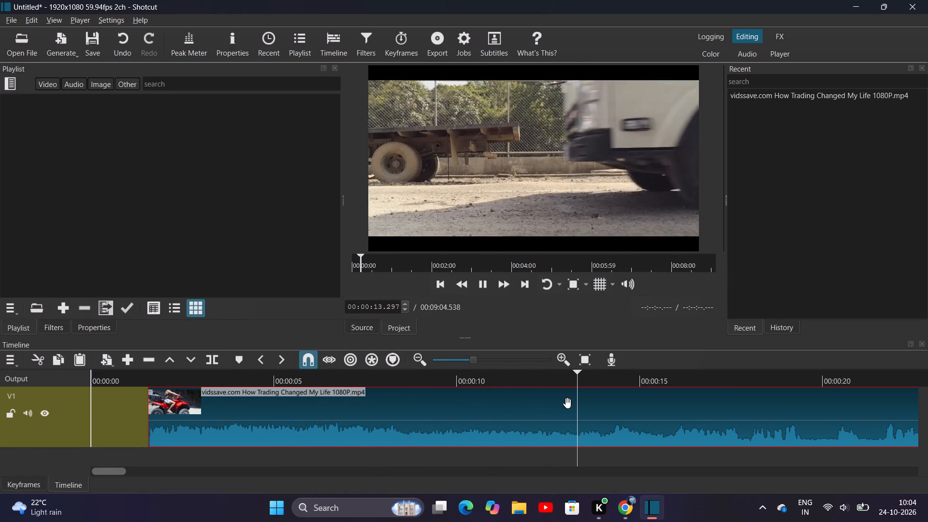
key("space")
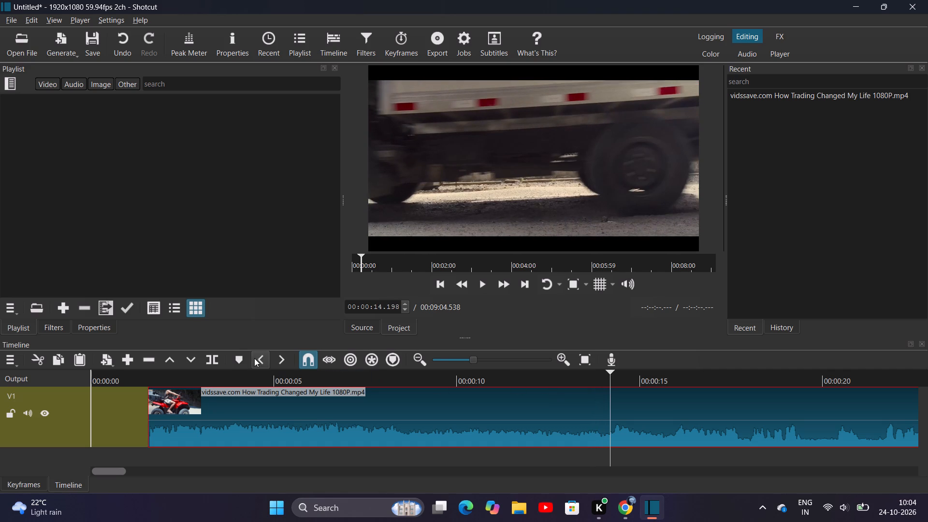
key("space")
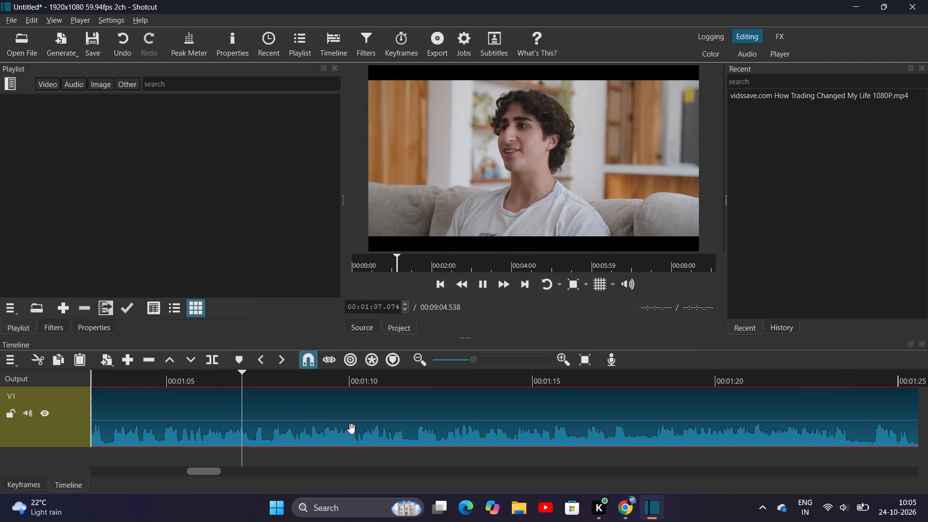
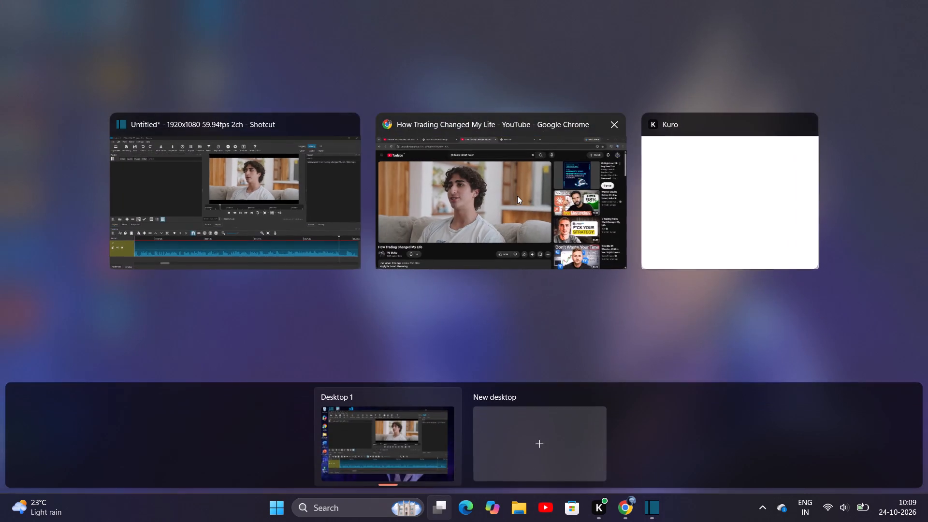
left_click(516, 196)
left_click(543, 208)
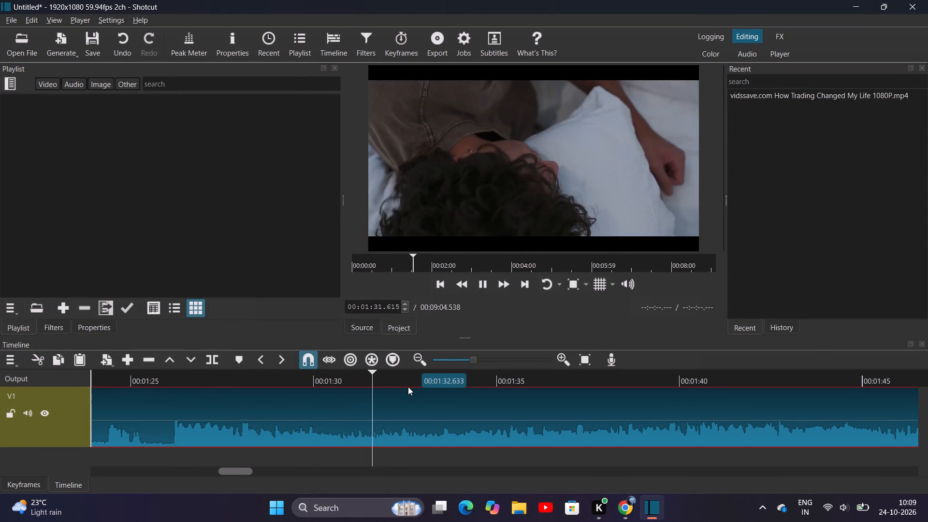
left_click_drag(425, 380, 445, 381)
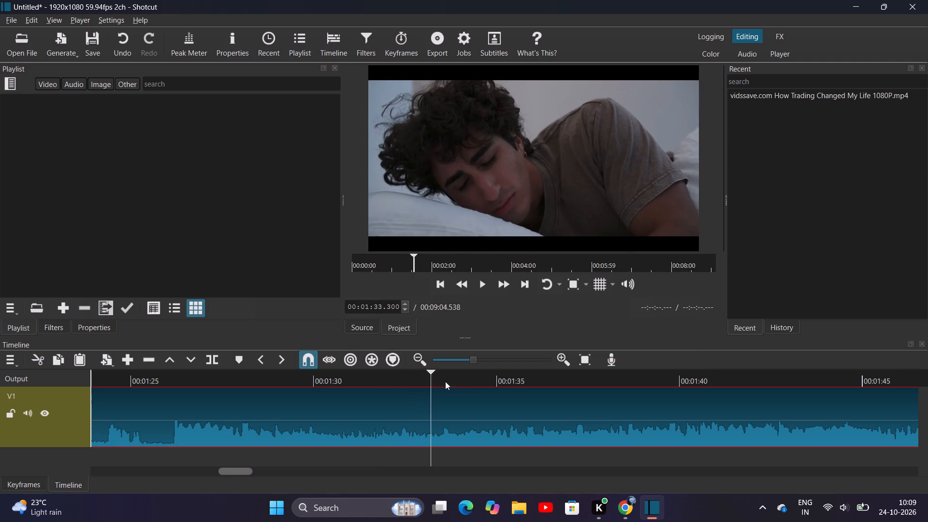
left_click_drag(445, 381, 209, 377)
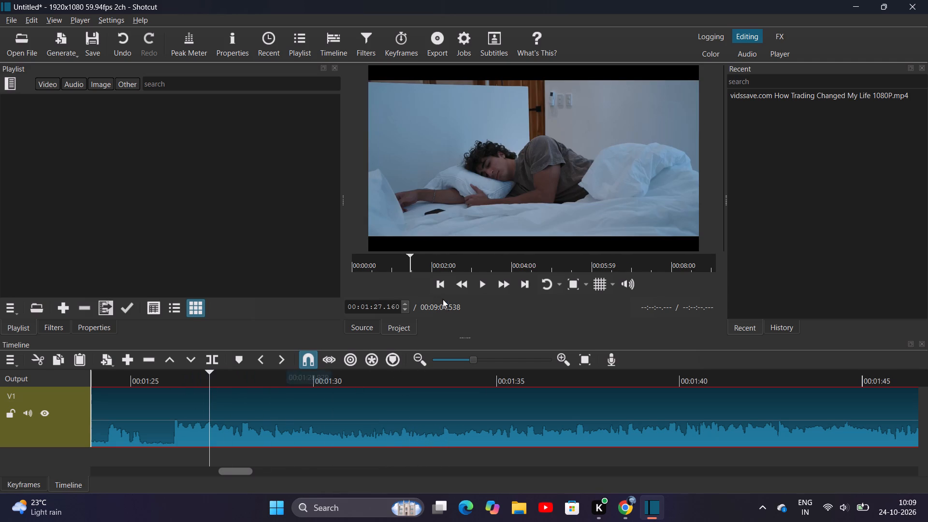
left_click(386, 271)
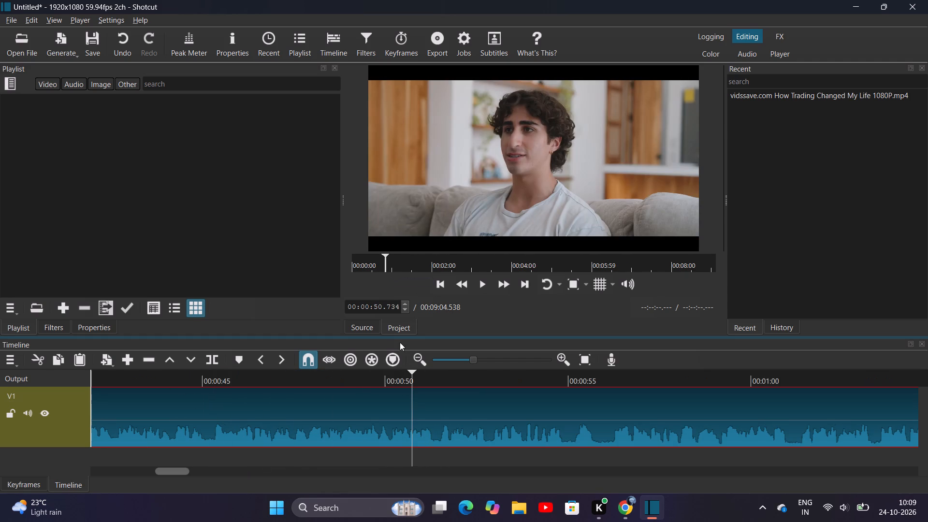
Switch to Chrome and watch the Shotcut tutorial video up to the export section, pausing at about 8:52.
left_click(468, 201)
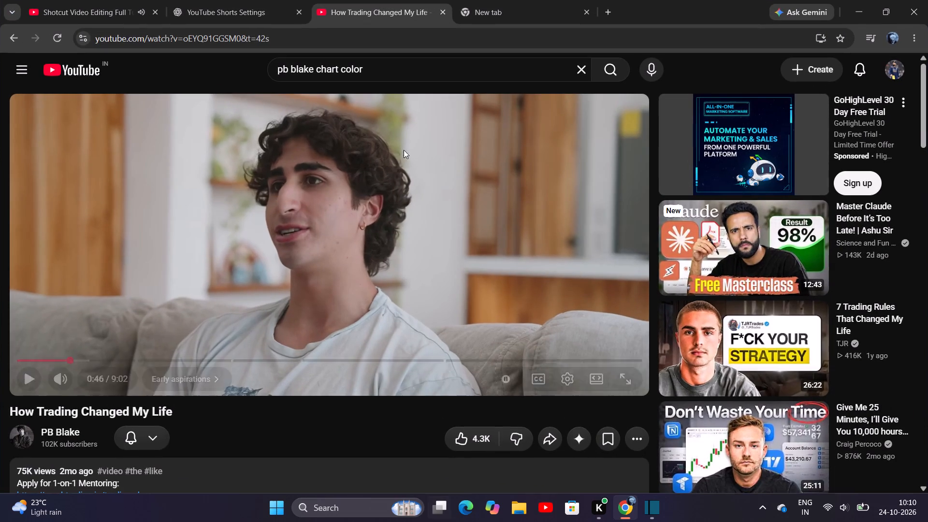
left_click(132, 0)
left_click(230, 205)
left_click(232, 209)
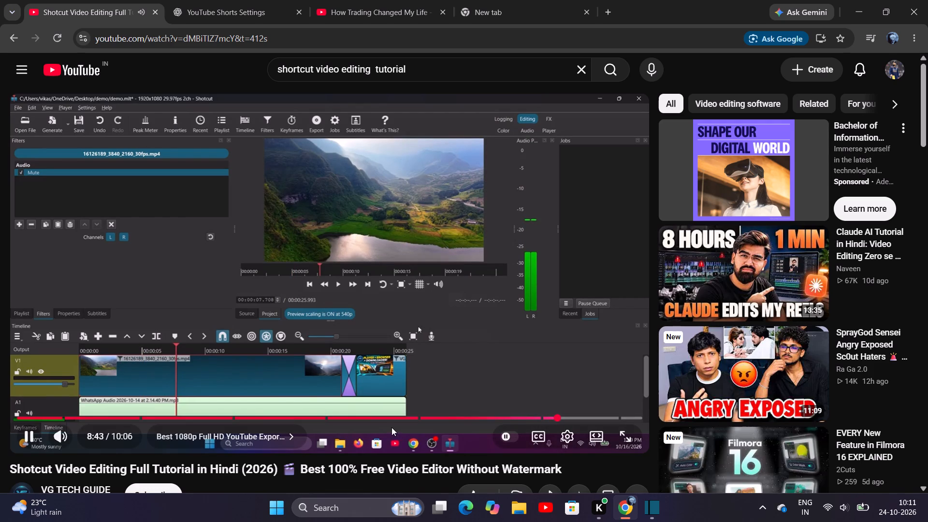
left_click_drag(432, 285, 420, 293)
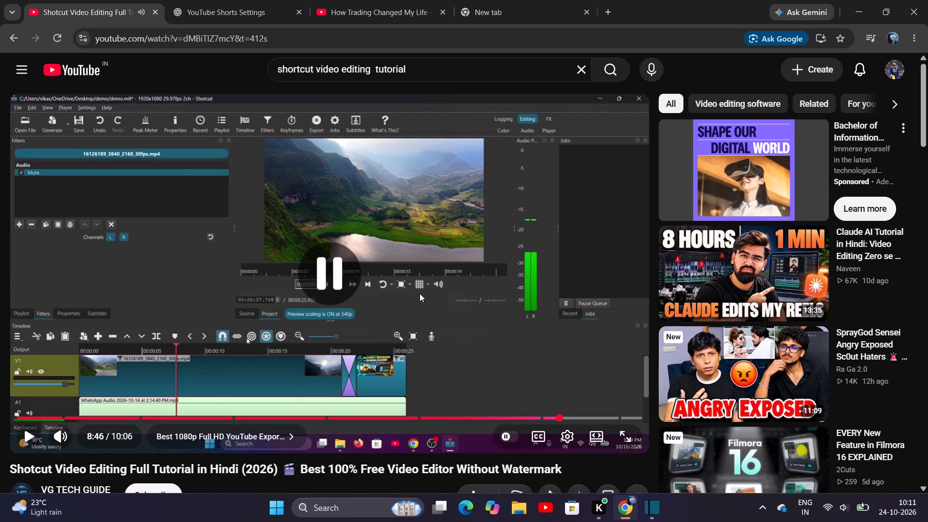
key("space")
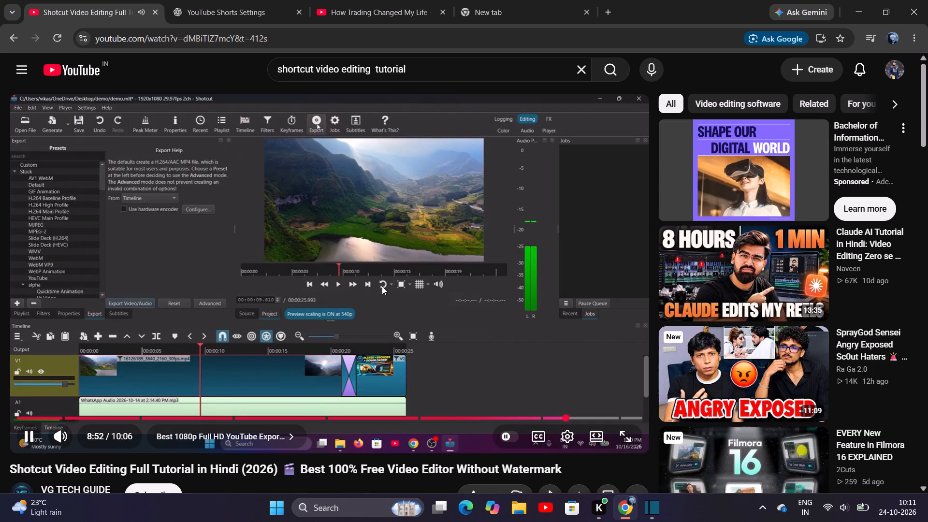
left_click(384, 309)
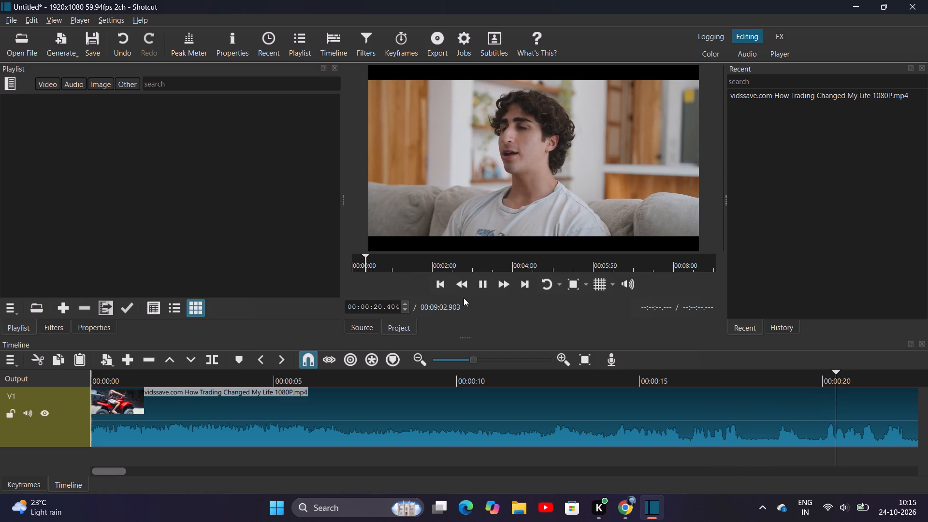
key("space")
key("Escape")
key("Escape")
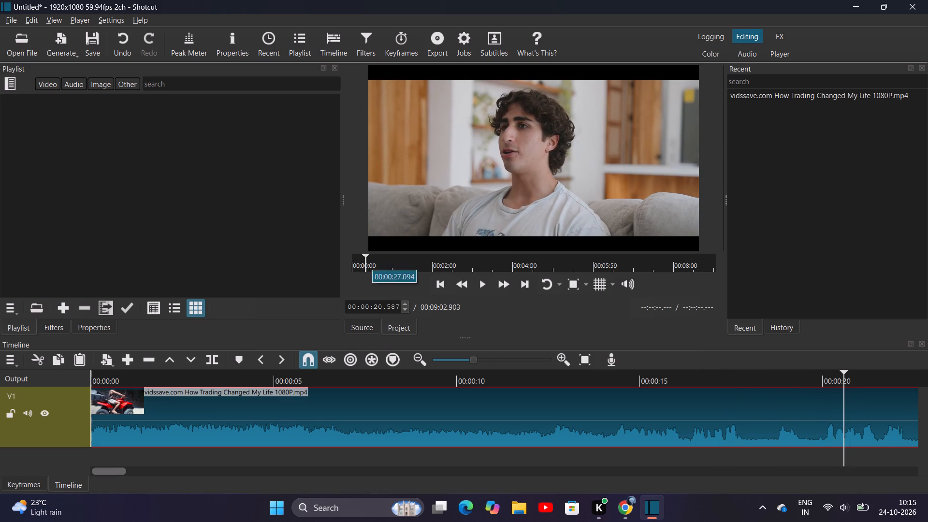
Switch to Chrome and close the YouTube Shorts Settings chat tab.
scroll(385, 201, "down", 3)
left_click(384, 216)
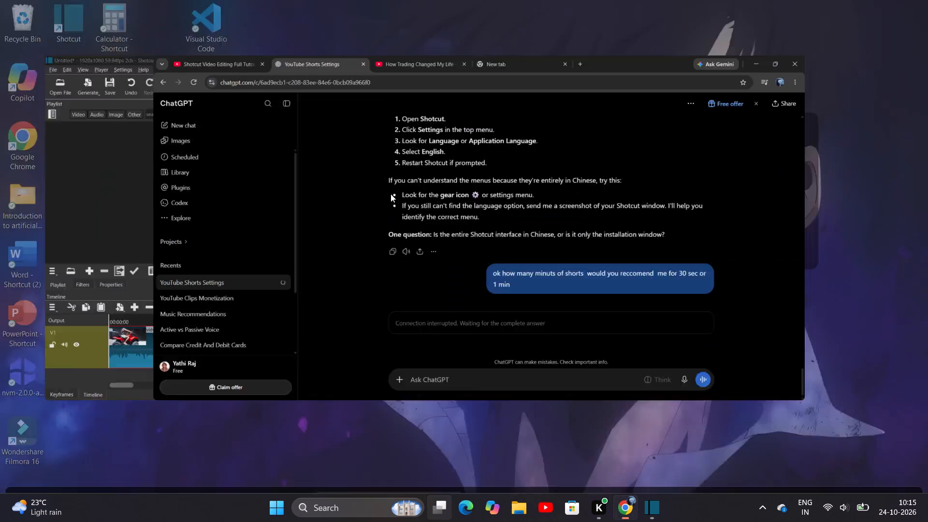
left_click(299, 12)
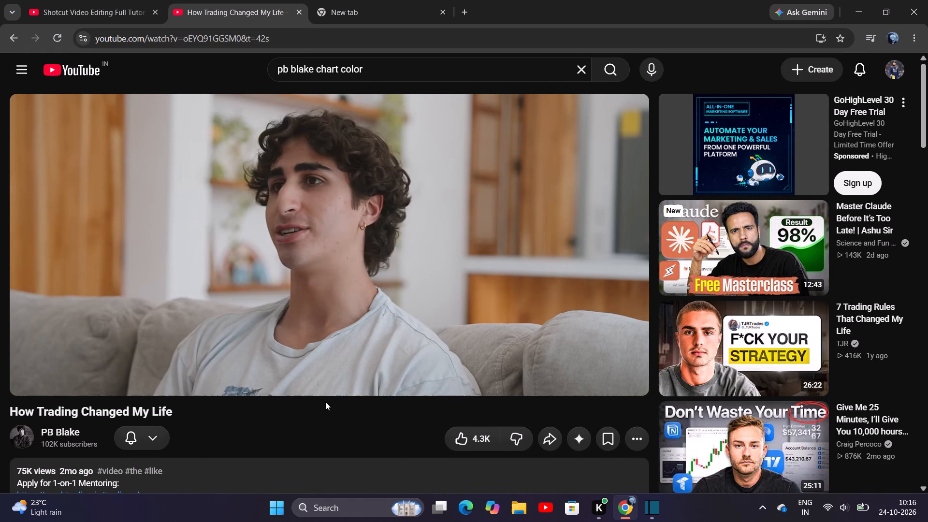
Play a short stretch of the "How Trading Changed My Life" video on YouTube and pause it.
left_click(262, 222)
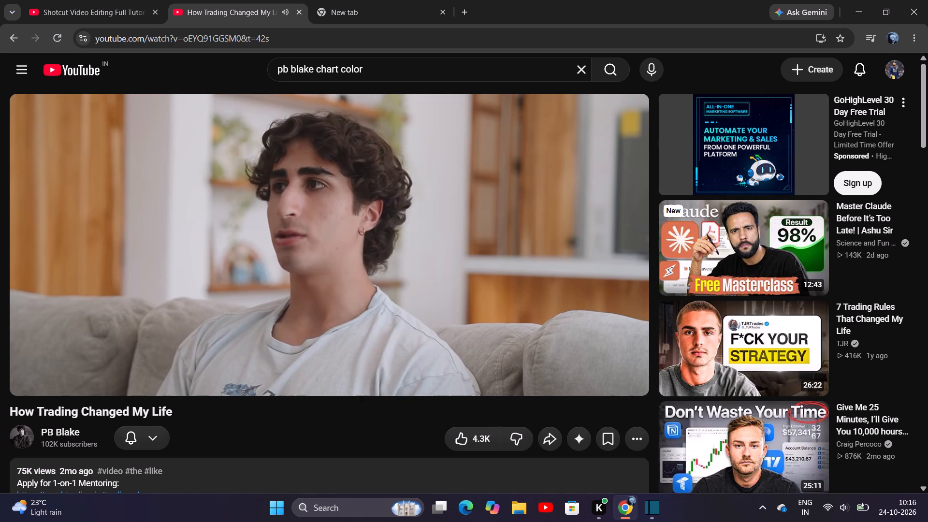
left_click(414, 297)
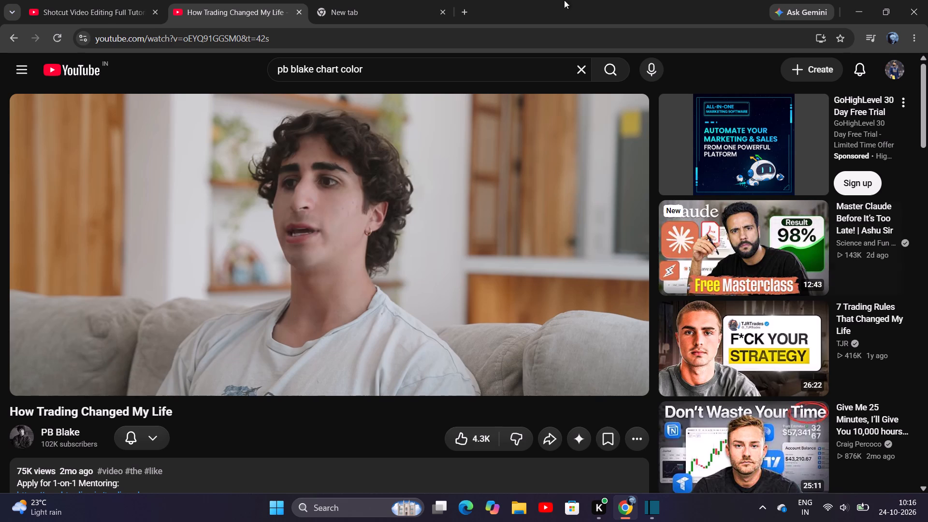
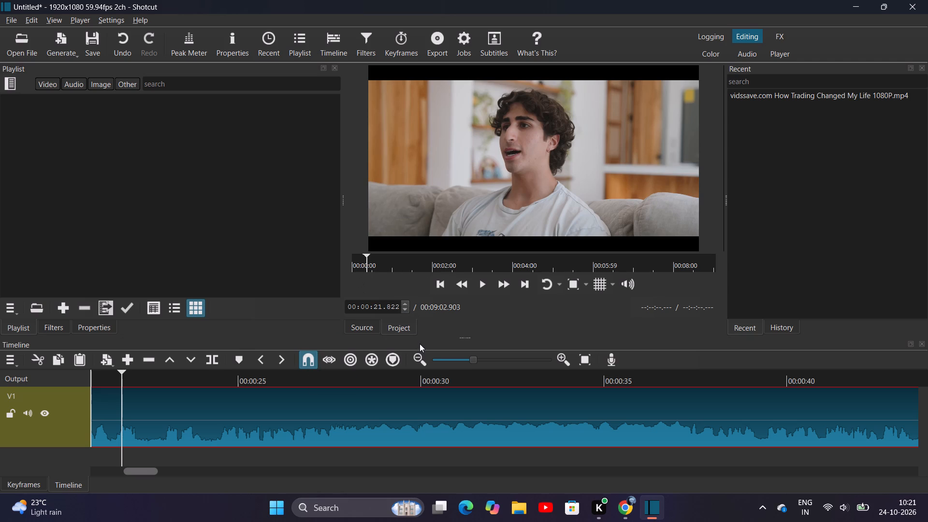
Play the project in Shotcut, move the playhead back to the start, and play it from the beginning.
key("space")
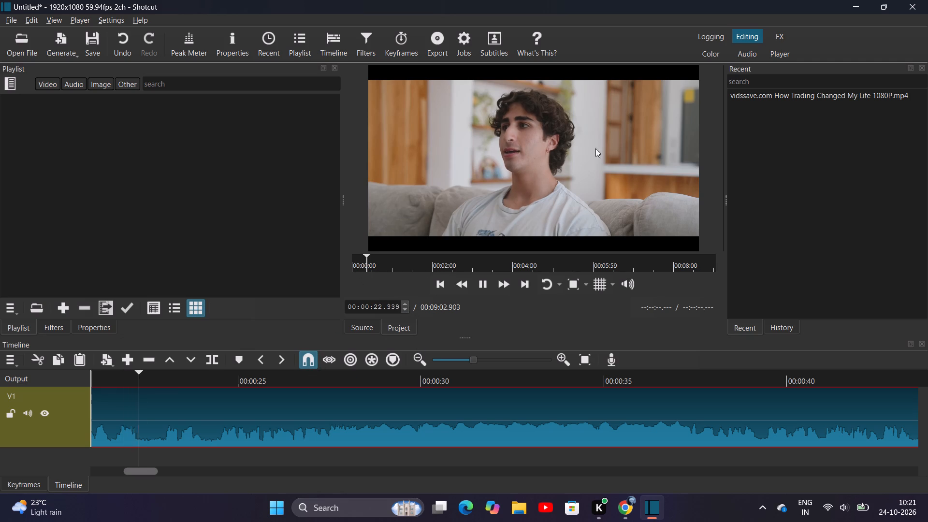
left_click(356, 265)
left_click_drag(356, 255, 354, 255)
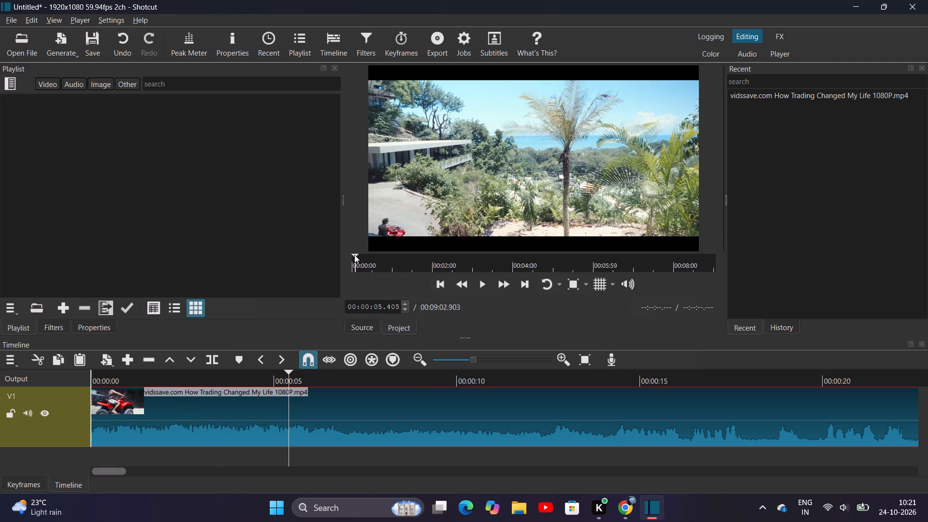
left_click_drag(354, 255, 338, 255)
key("space")
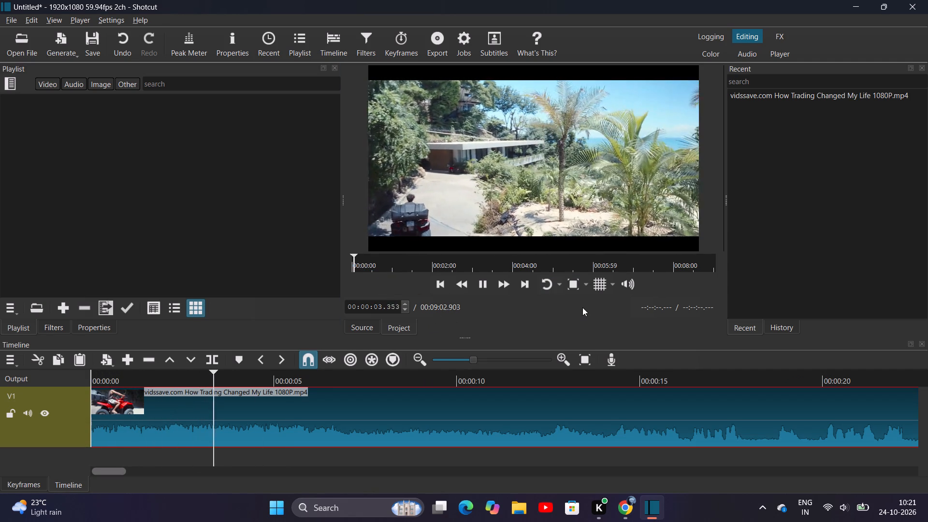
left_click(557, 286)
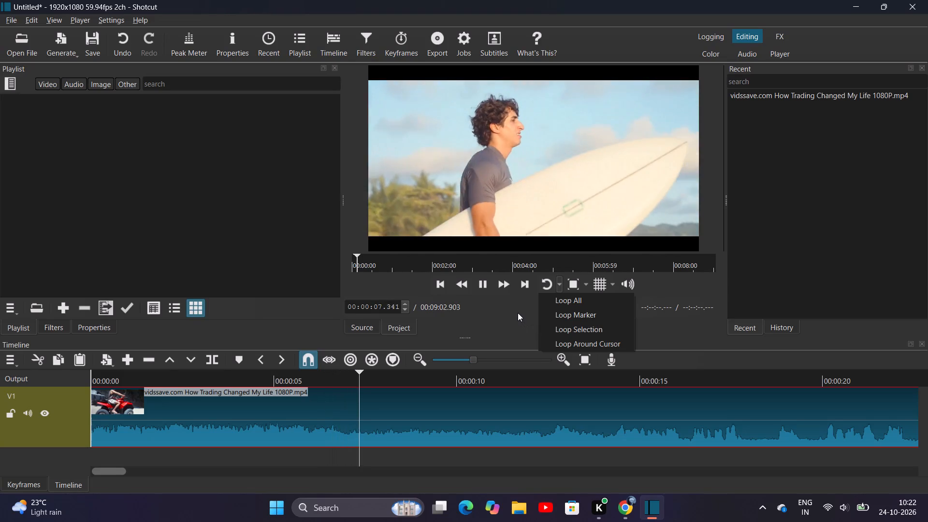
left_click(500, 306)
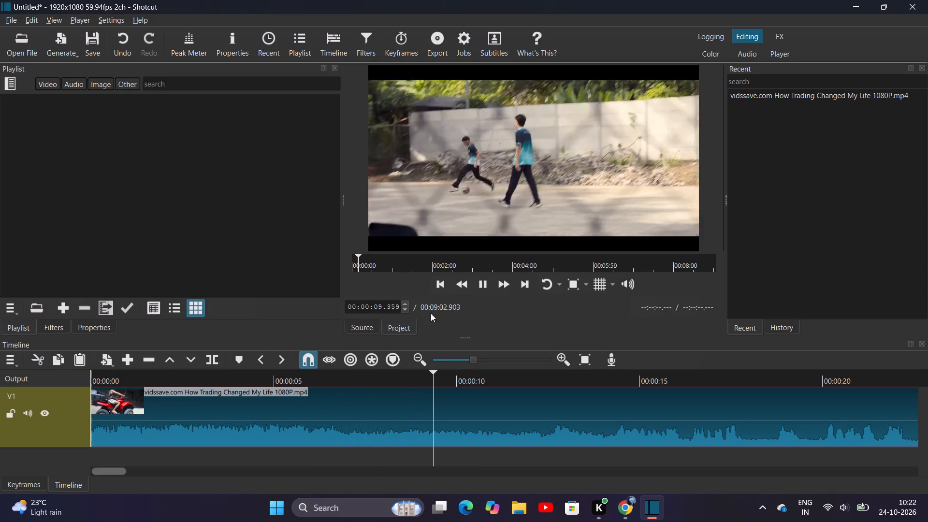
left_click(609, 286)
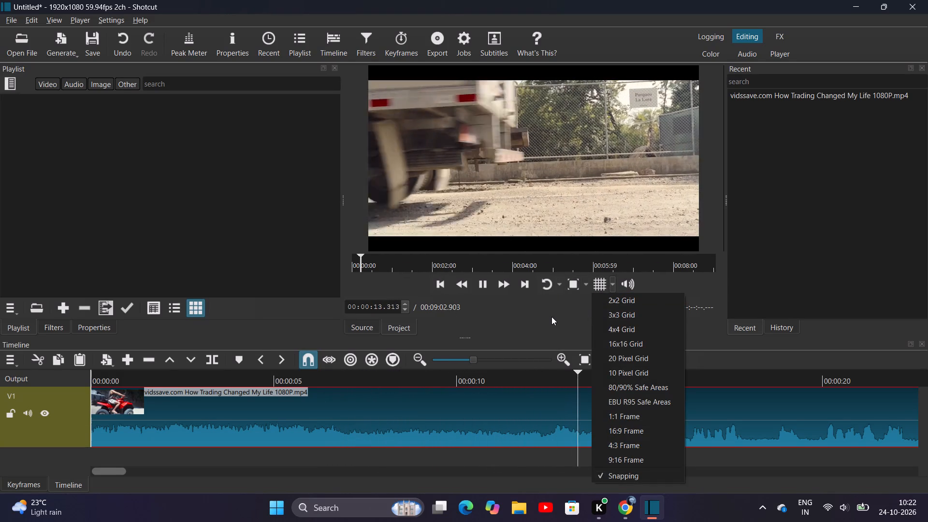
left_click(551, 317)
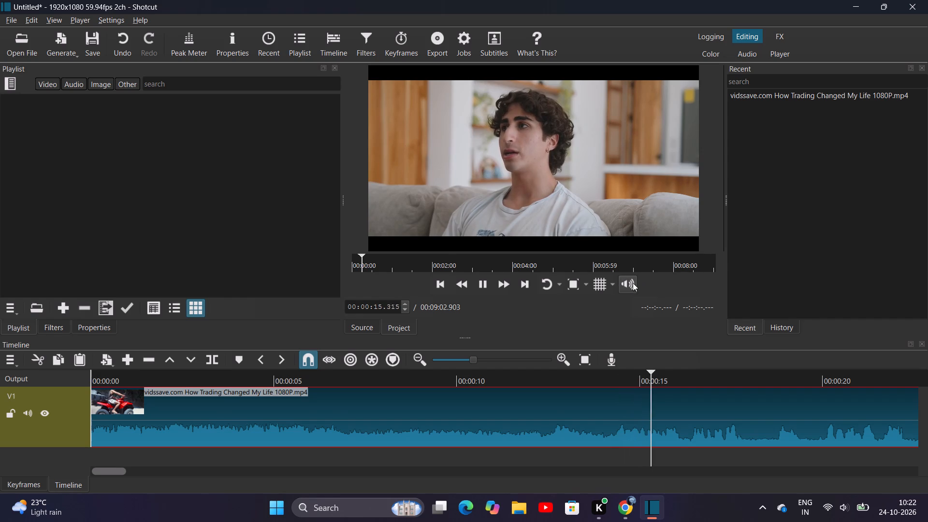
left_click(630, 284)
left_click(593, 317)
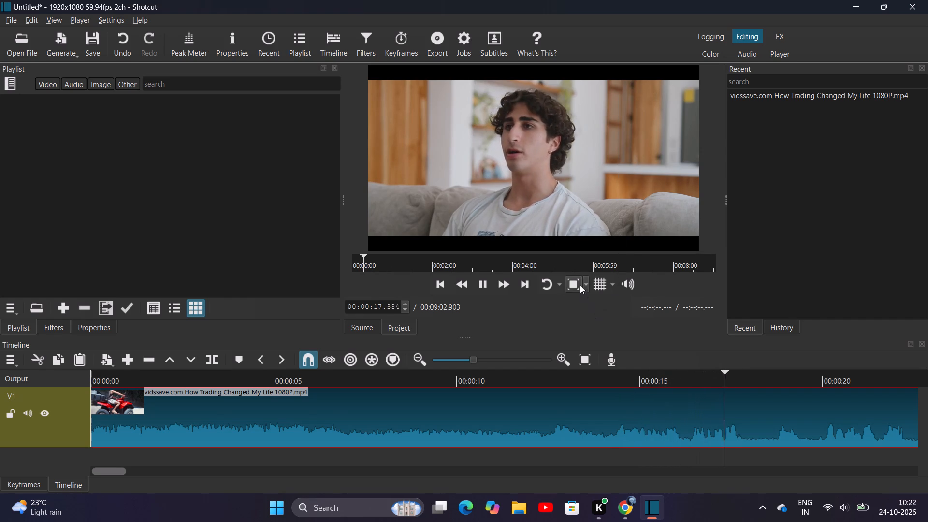
Try the player preview at 10%, 25% and 50% zoom, and leave it at 25%.
left_click(586, 284)
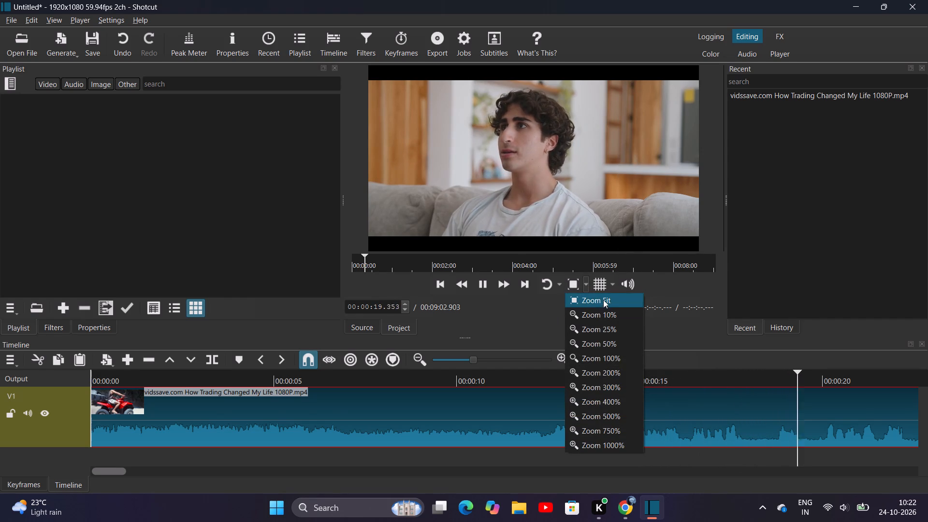
left_click(606, 307)
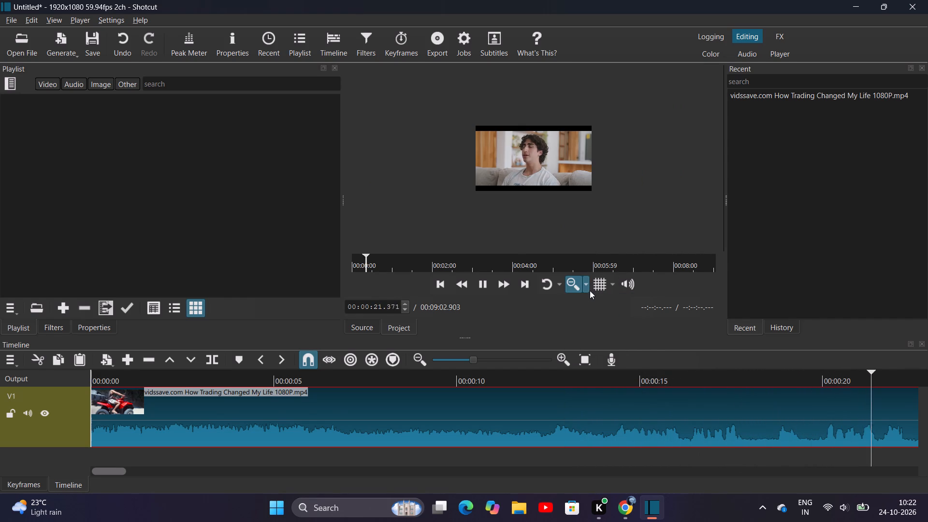
left_click(588, 285)
left_click(602, 326)
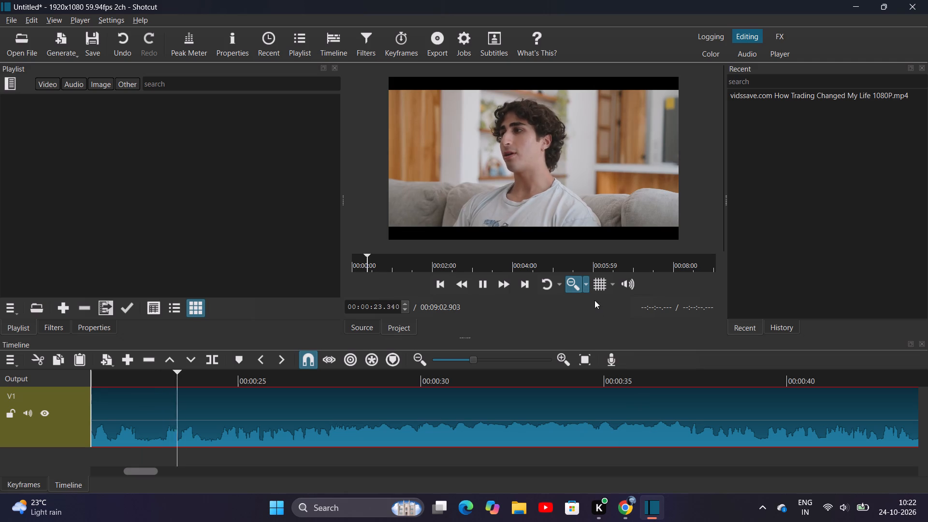
left_click(585, 285)
left_click(606, 340)
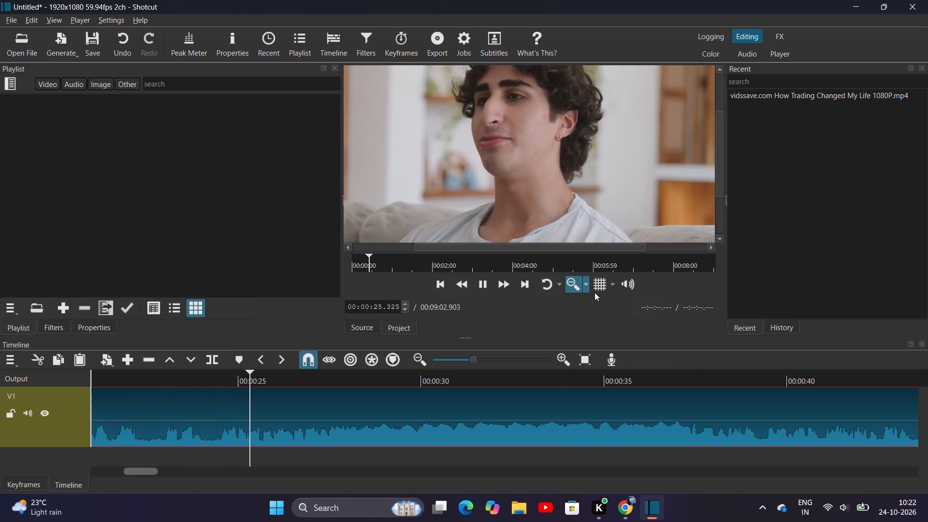
left_click(588, 282)
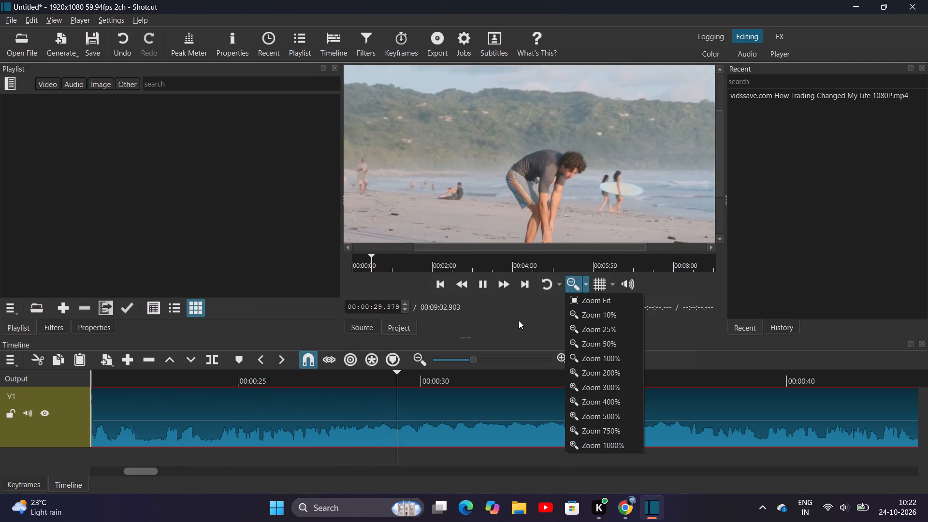
left_click(598, 314)
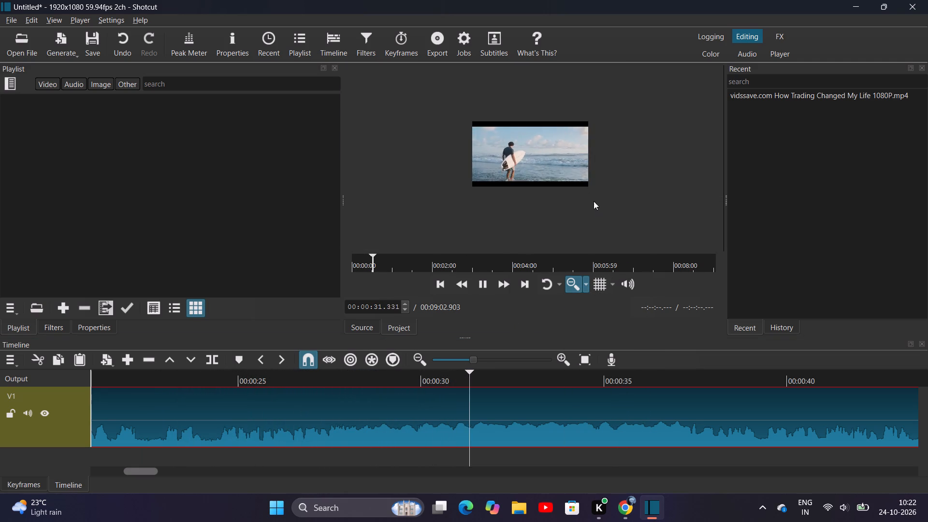
left_click(588, 284)
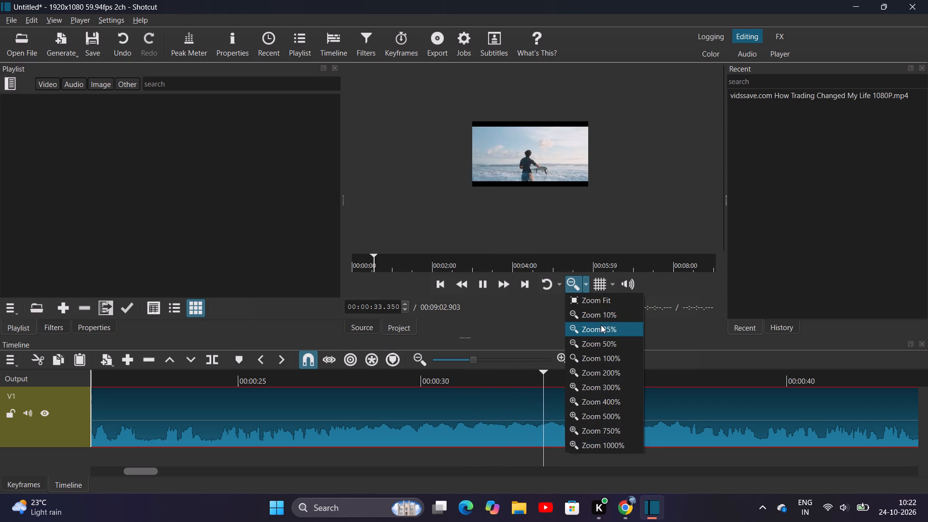
left_click(601, 318)
left_click(586, 286)
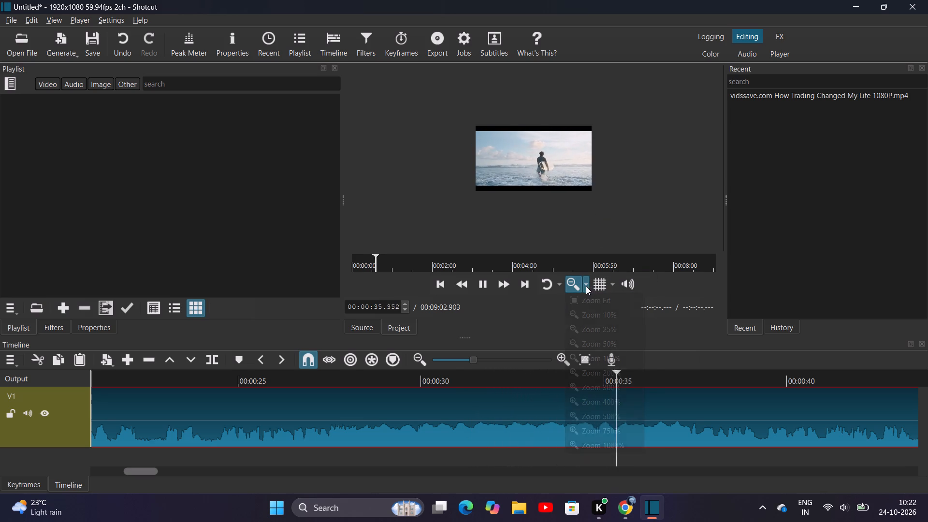
left_click(597, 326)
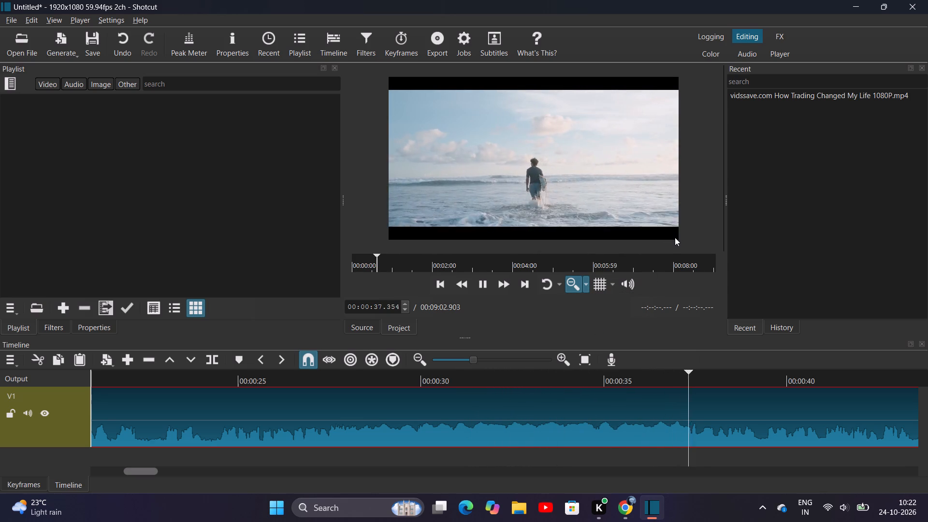
left_click(655, 217)
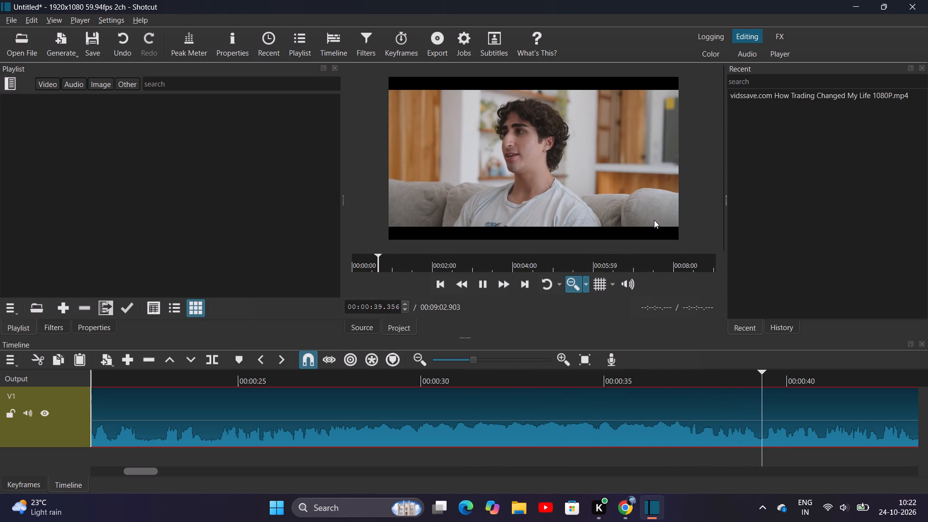
left_click(386, 238)
key("space")
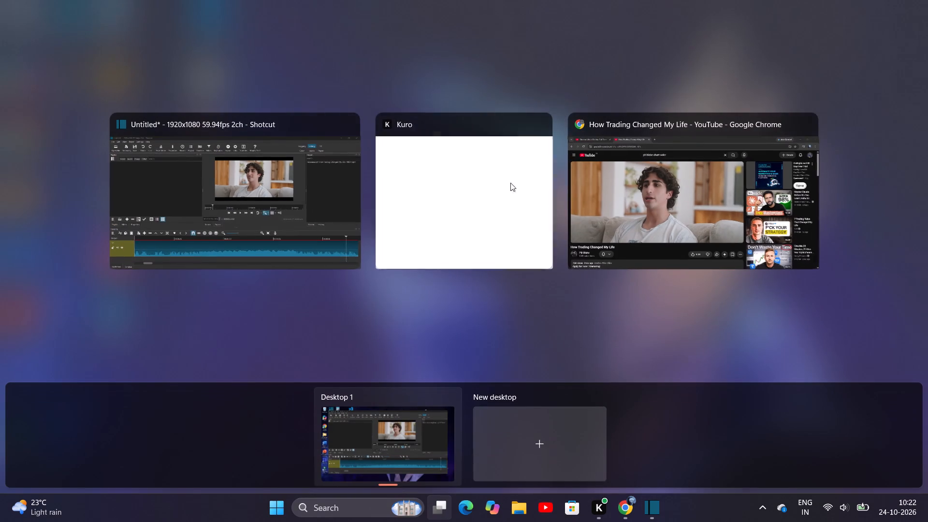
Switch to Chrome and play the Shotcut Video Editing Full Tutorial in Hindi from about 6:30.
left_click(657, 200)
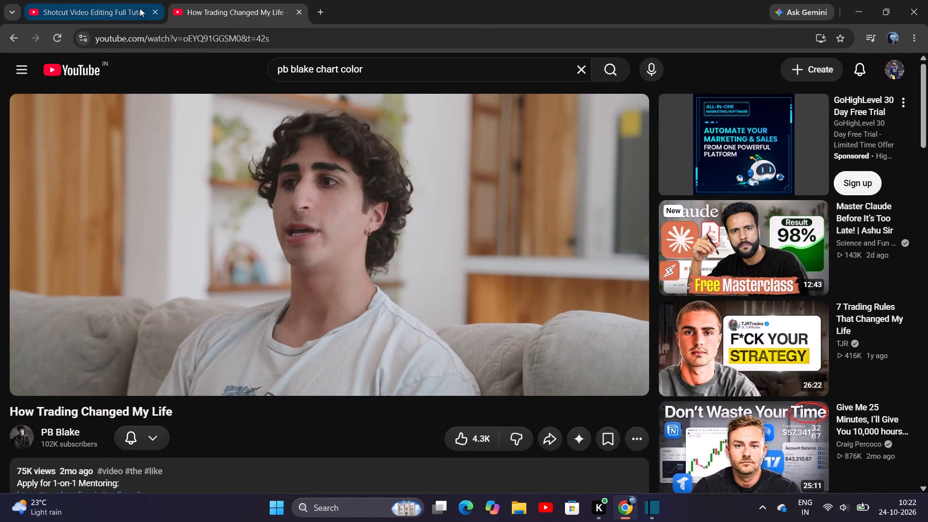
left_click(80, 12)
left_click(210, 256)
left_click(416, 415)
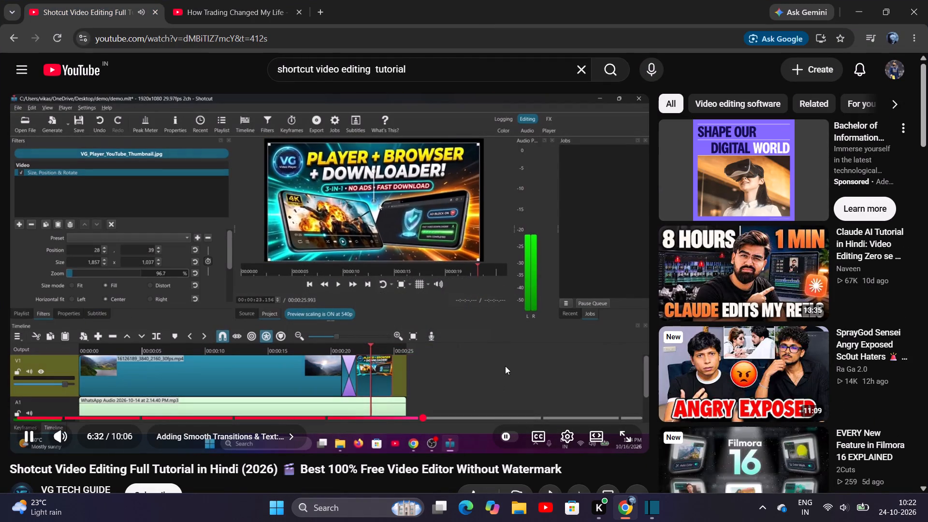
Rewind the Shotcut tutorial to about 3:36, in the Media Import & Timeline Tracks chapter.
key("Left")
key("Left")
key("Left")
key("Left")
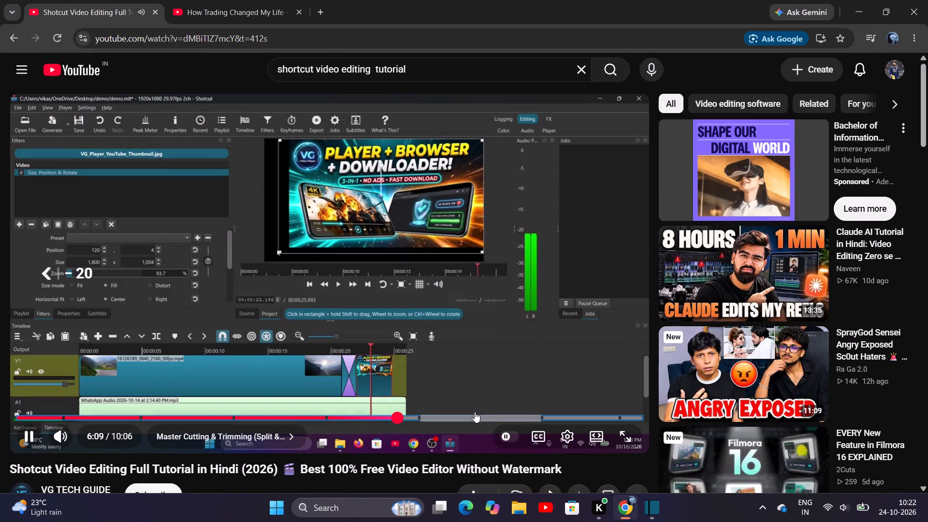
key("Left")
key("Left")
key("Left")
key("Left")
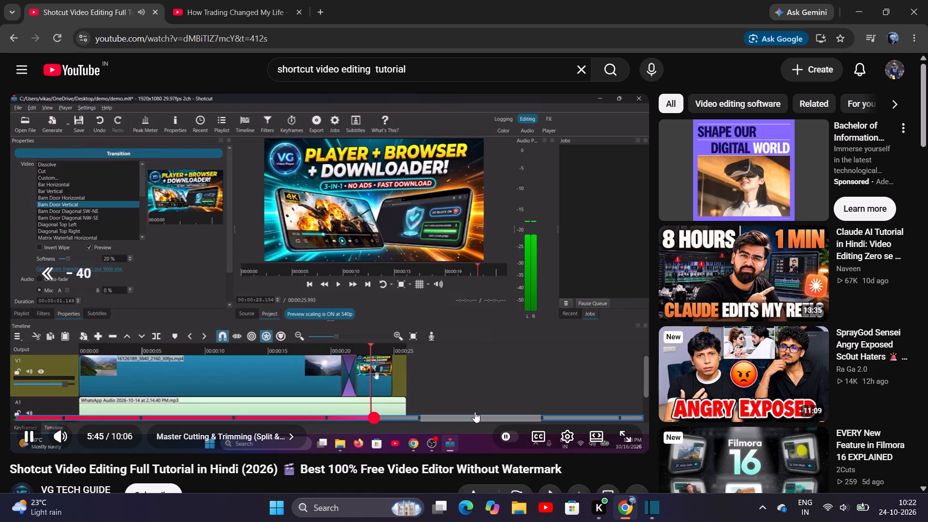
key("Left")
key("Left")
key("Left")
key("Left")
key("Left")
key("Left")
key("Left")
key("Left")
key("Left")
key("Left")
key("Left")
key("Left")
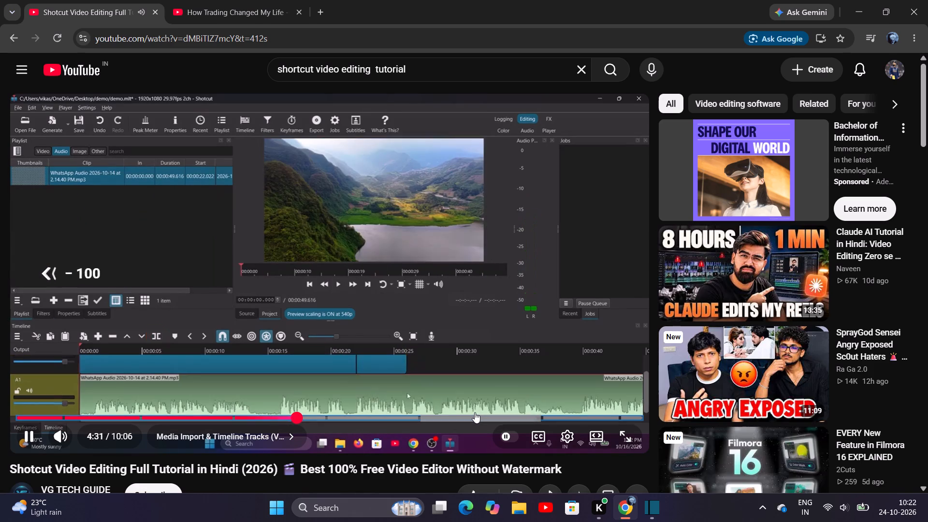
key("Left")
key("Left")
key("Left")
key("Left")
key("Left")
key("Left")
key("Left")
key("Left")
key("Left")
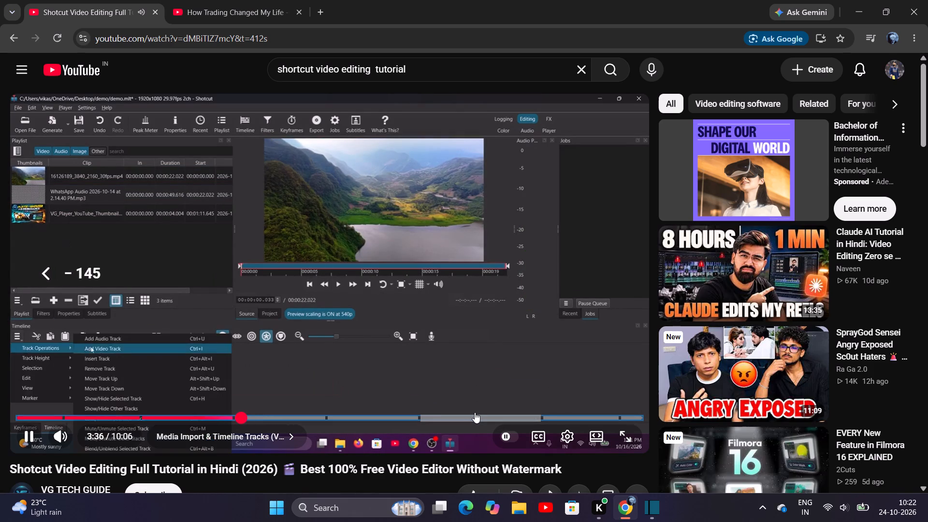
key("Left")
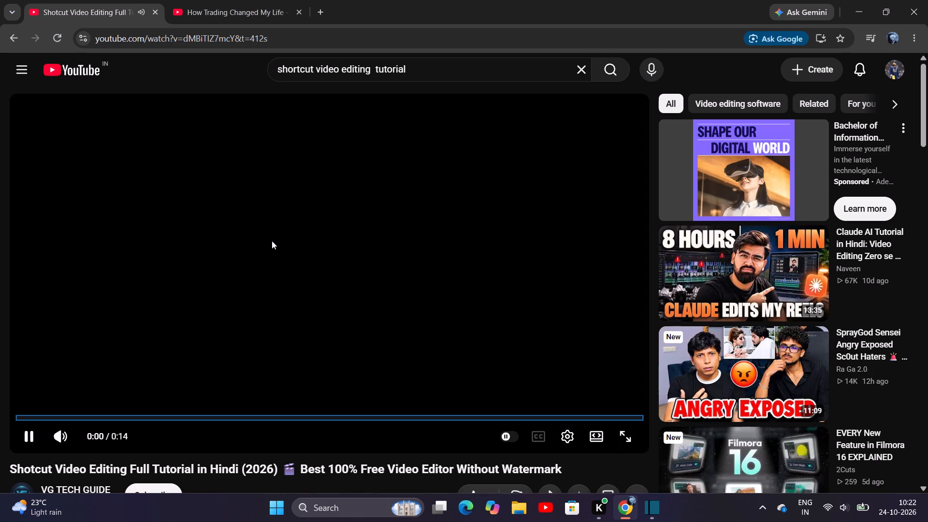
Switch to the How Trading Changed My Life video, play and pause it briefly, and return to the Shotcut tutorial.
left_click(207, 0)
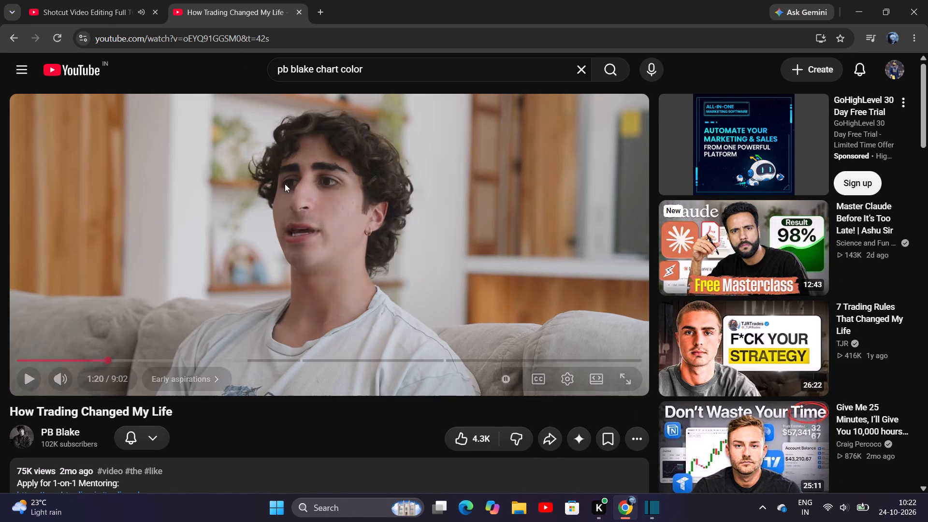
left_click(302, 225)
left_click(258, 237)
left_click(134, 0)
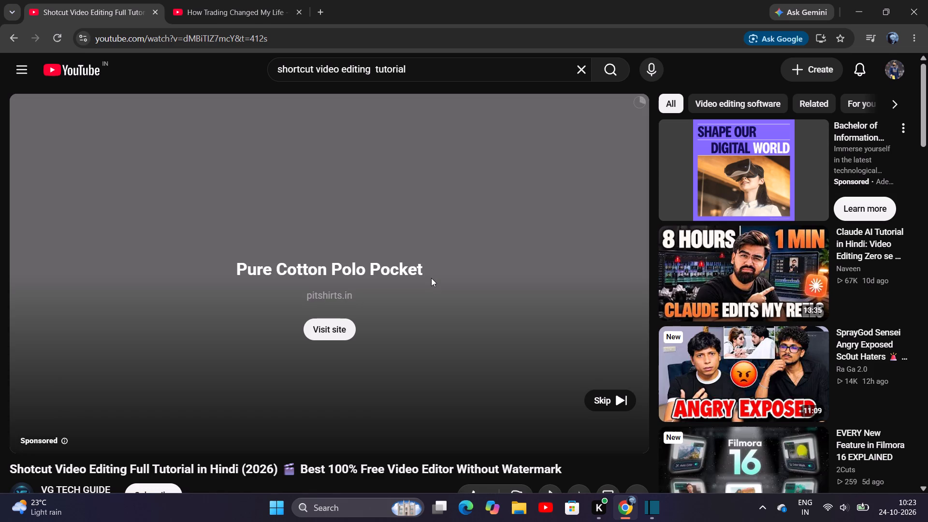
Skip the ad and watch the tutorial's track, audio and transition parts, skipping ahead to the filters part at about 5:52.
left_click(625, 405)
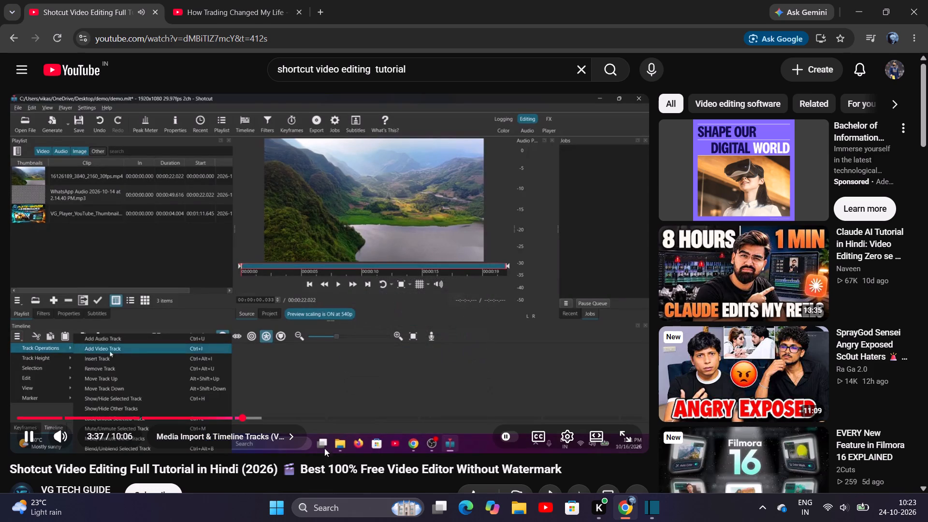
key("Right")
key("Right")
key("Right")
key("Right")
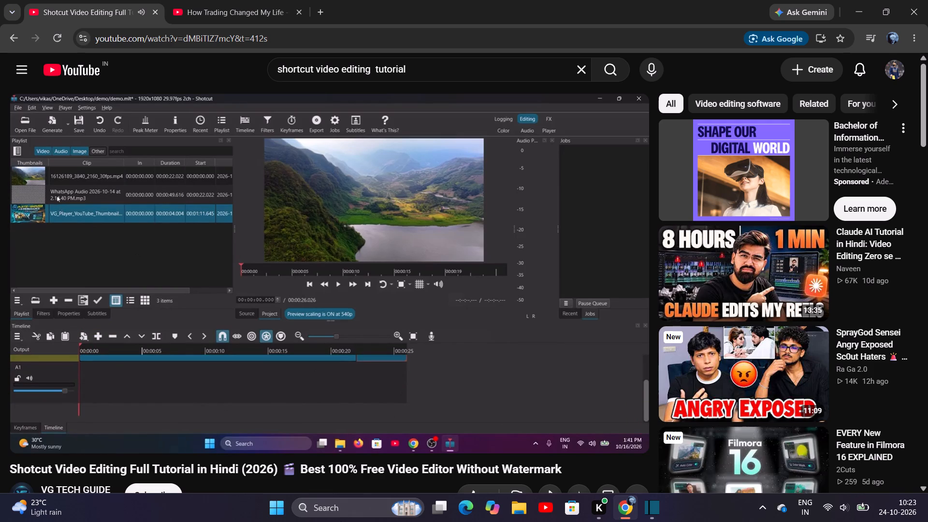
key("Right")
key("Right")
key("Right")
key("Right")
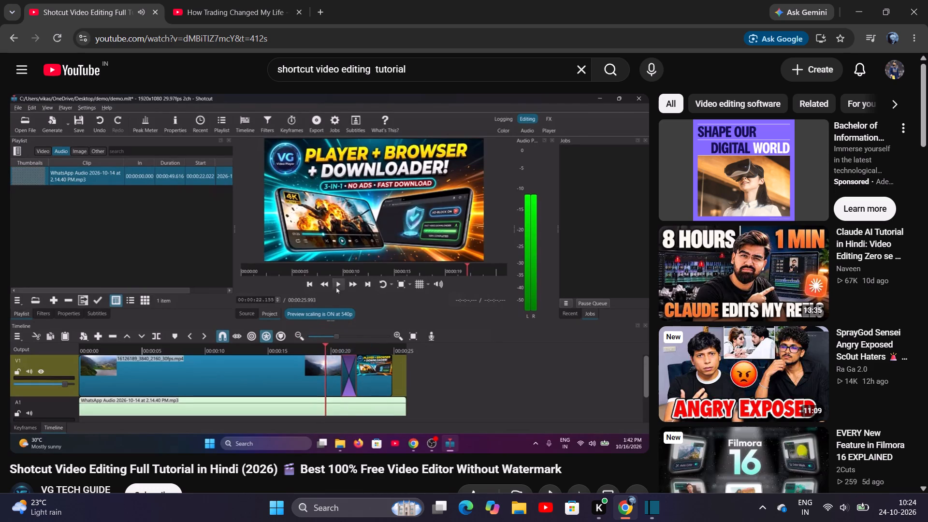
key("Right")
key("Right")
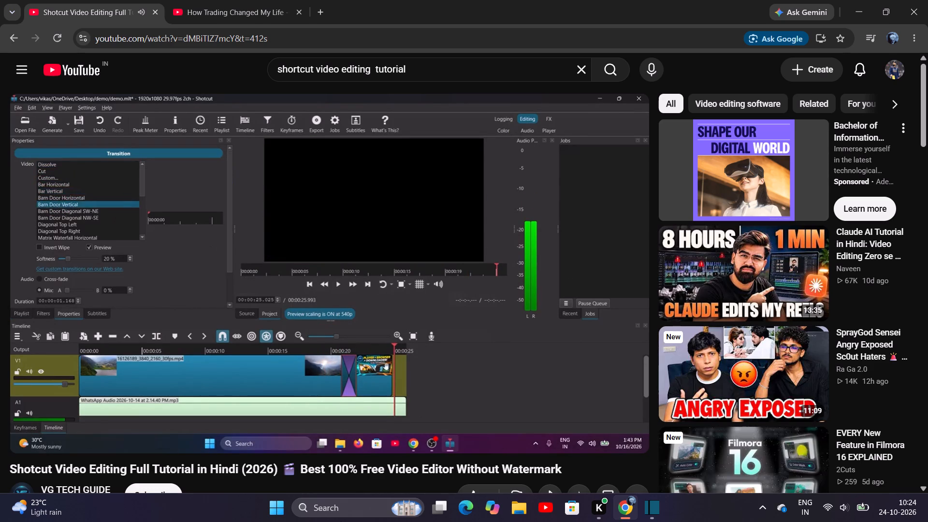
key("Right")
key("Right")
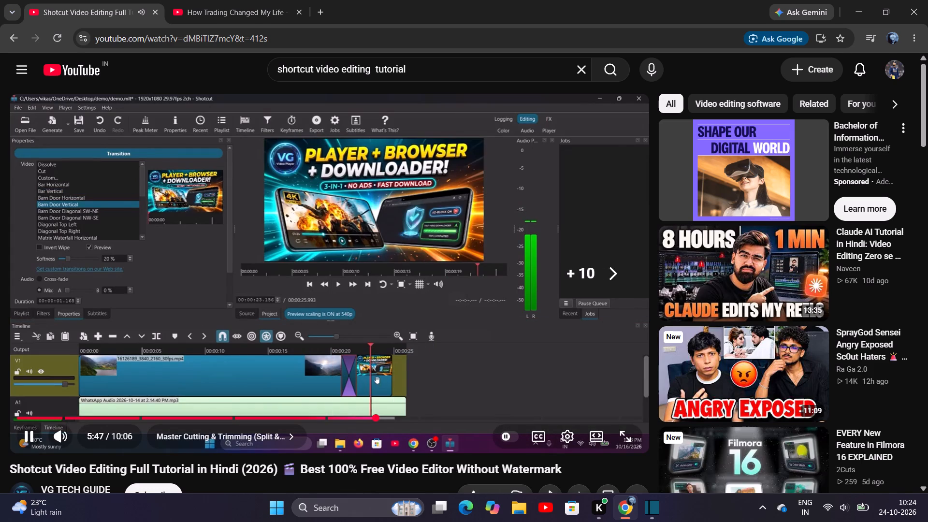
key("Right")
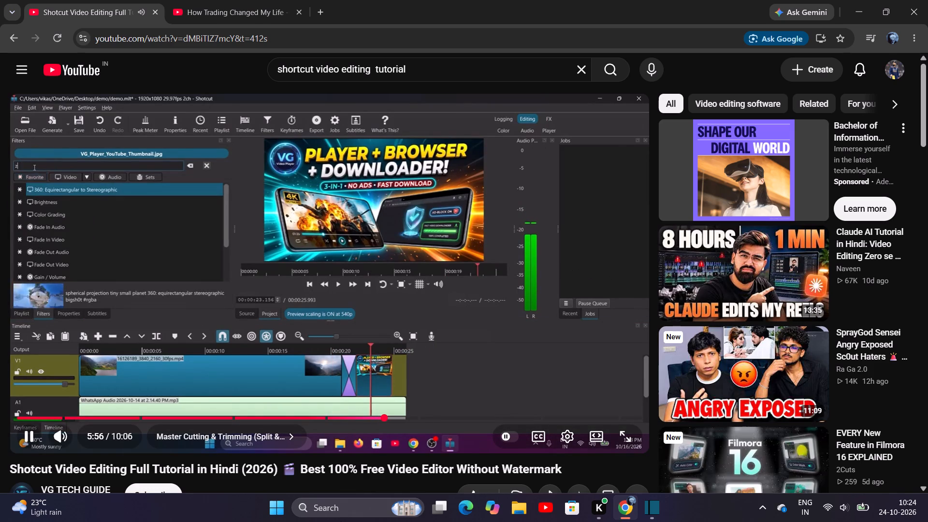
key("Left")
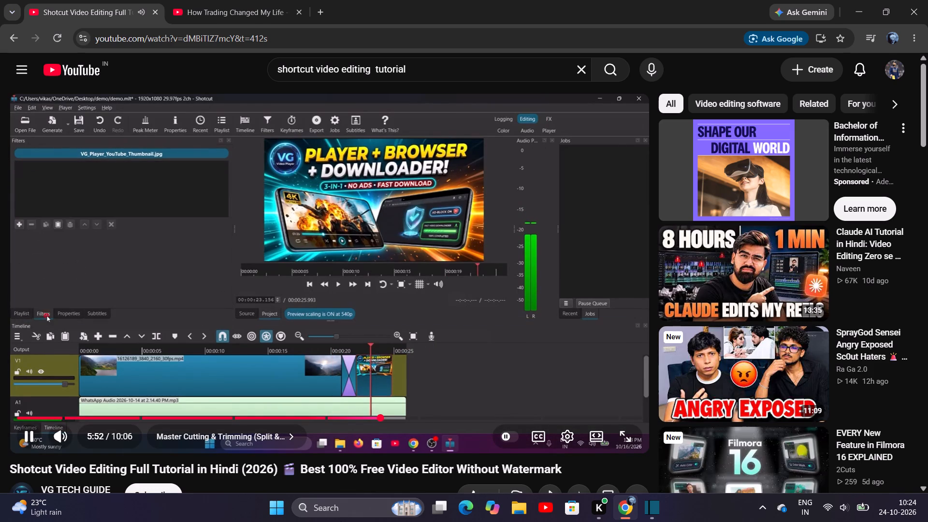
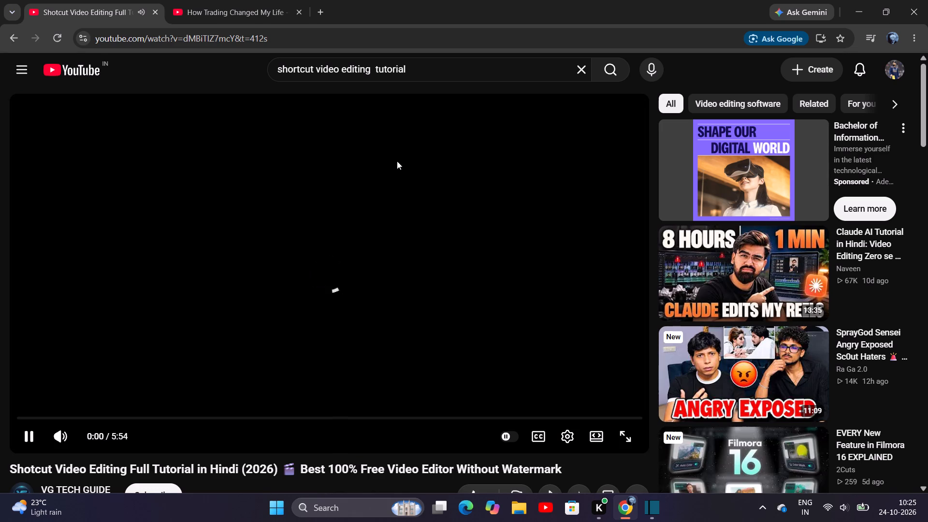
Pause the Shotcut tutorial and switch to the Shotcut project.
key("space")
key("Escape")
scroll(176, 101, "down", 2)
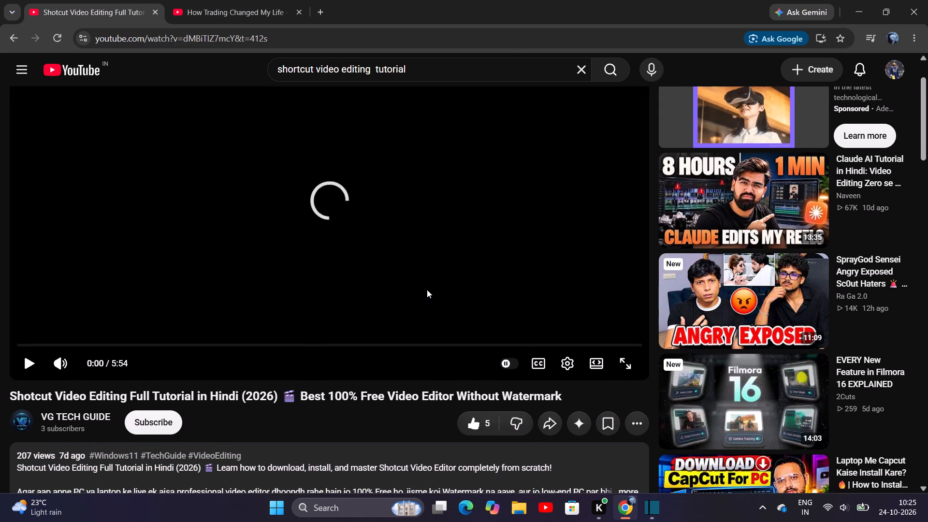
left_click(342, 241)
left_click(512, 197)
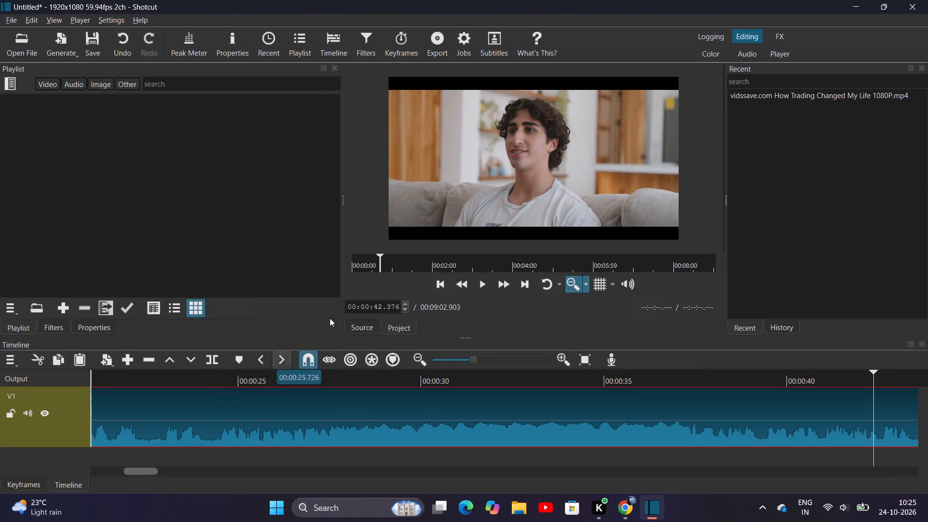
Play the timeline briefly from about 0:42, then replay it from the beginning.
key("space")
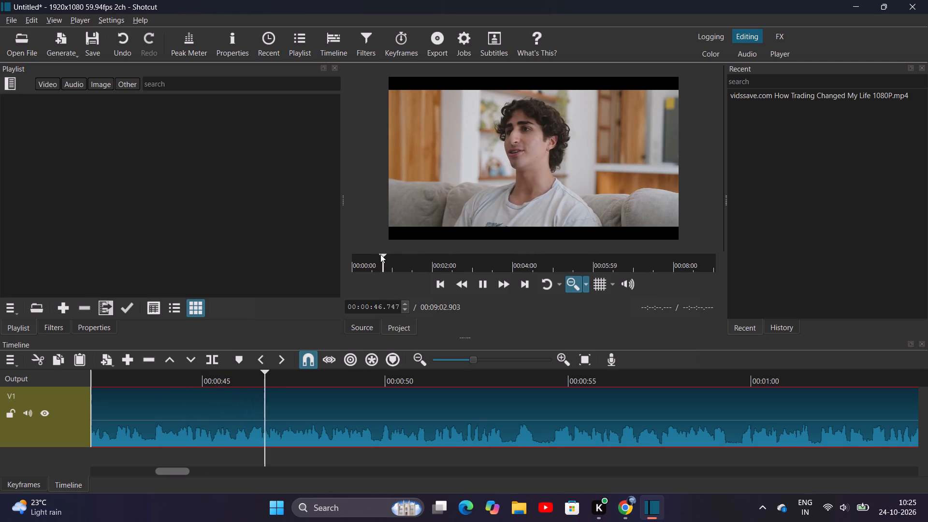
key("space")
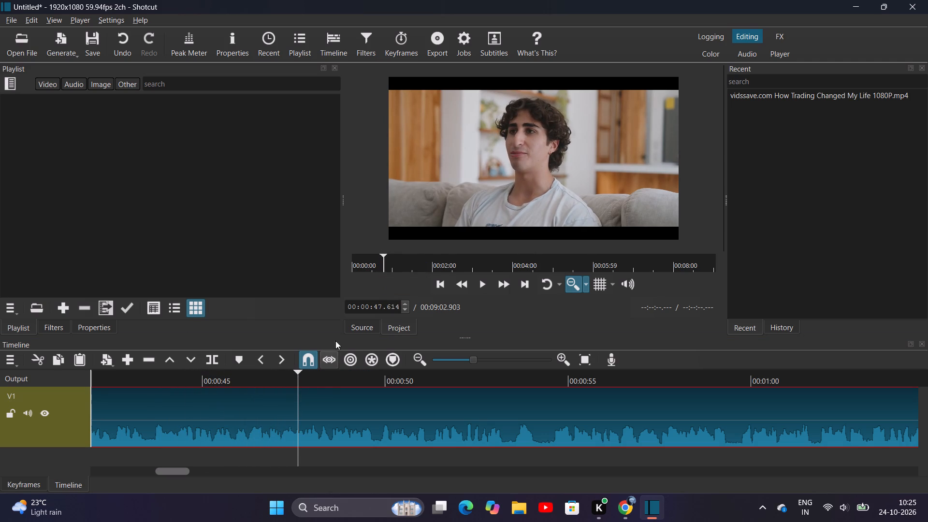
left_click_drag(382, 253, 327, 261)
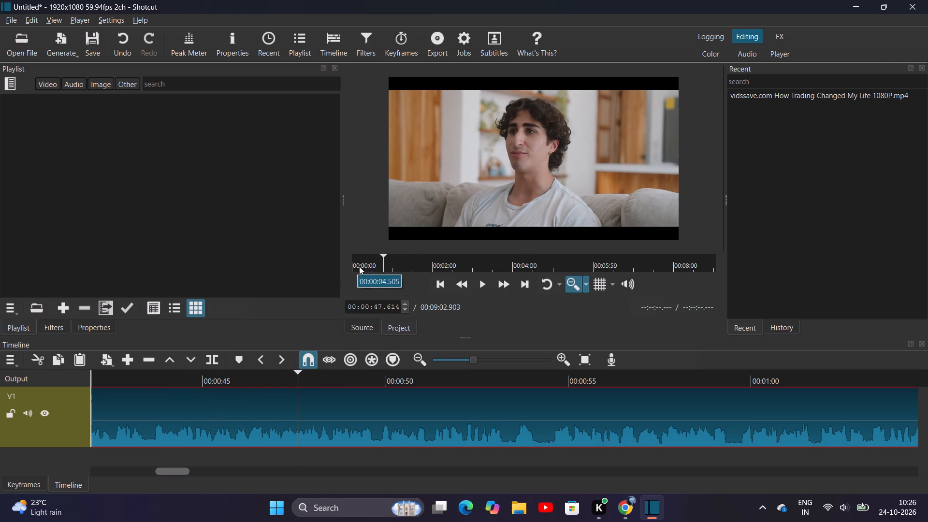
left_click(356, 268)
left_click(354, 268)
key("space")
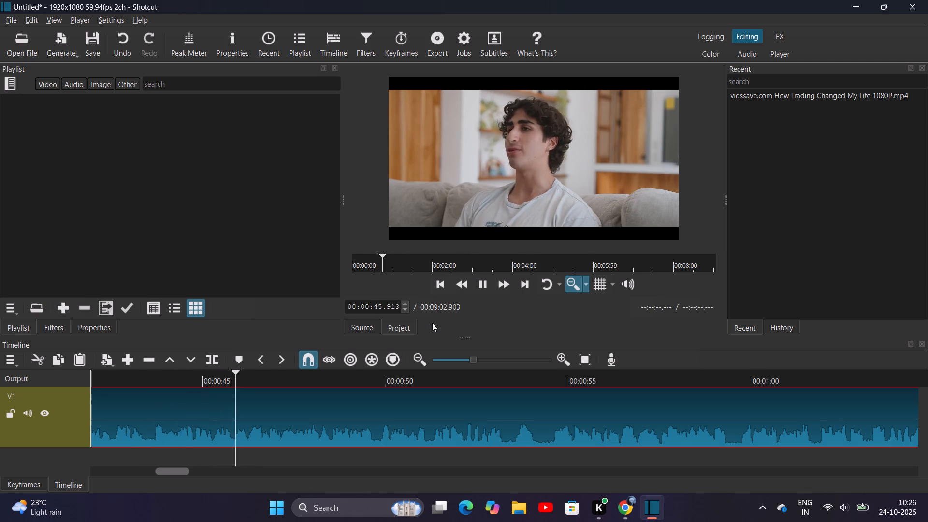
Switch to Chrome, pause the ad playing on the tutorial page, and return to Shotcut.
left_click(447, 257)
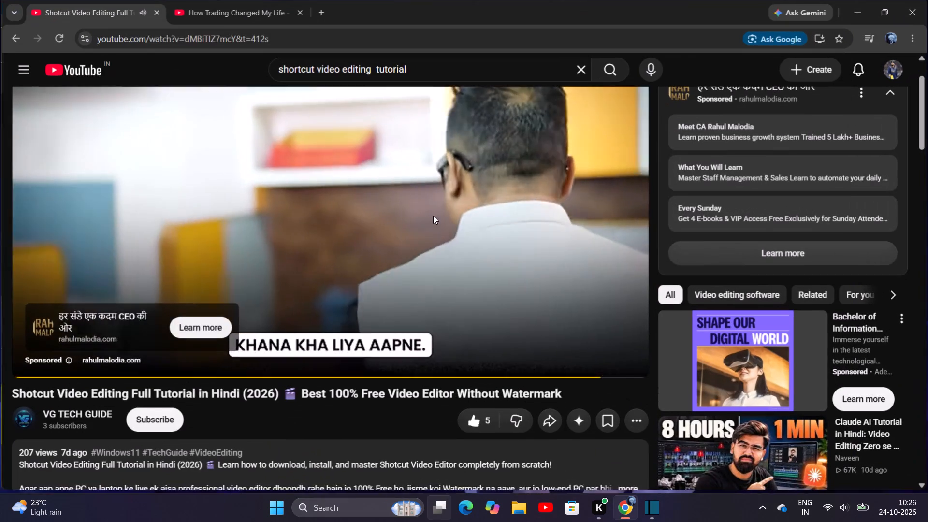
left_click(431, 214)
left_click(534, 230)
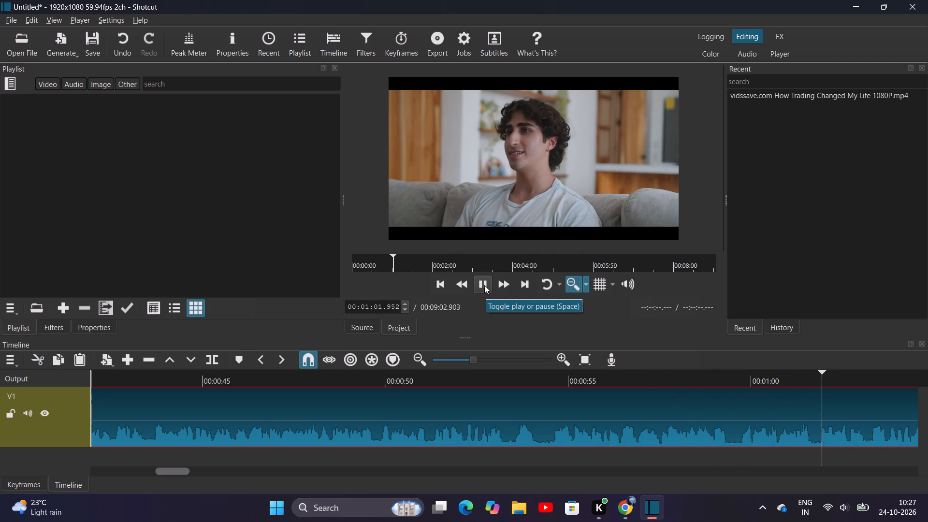
Review the interview section for an end point, replaying from about 0:50, 0:36 and 0:33 on.
left_click_drag(513, 406, 428, 403)
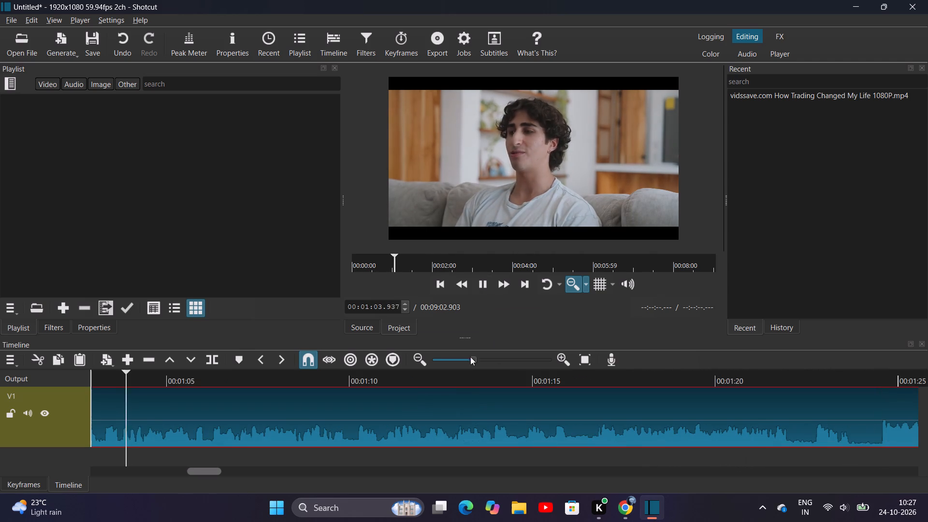
left_click(386, 263)
key("space")
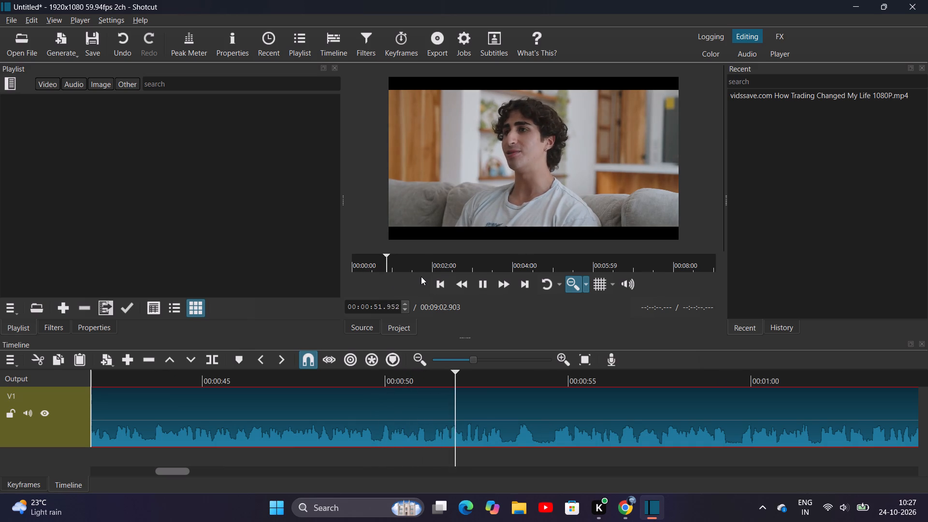
key("space")
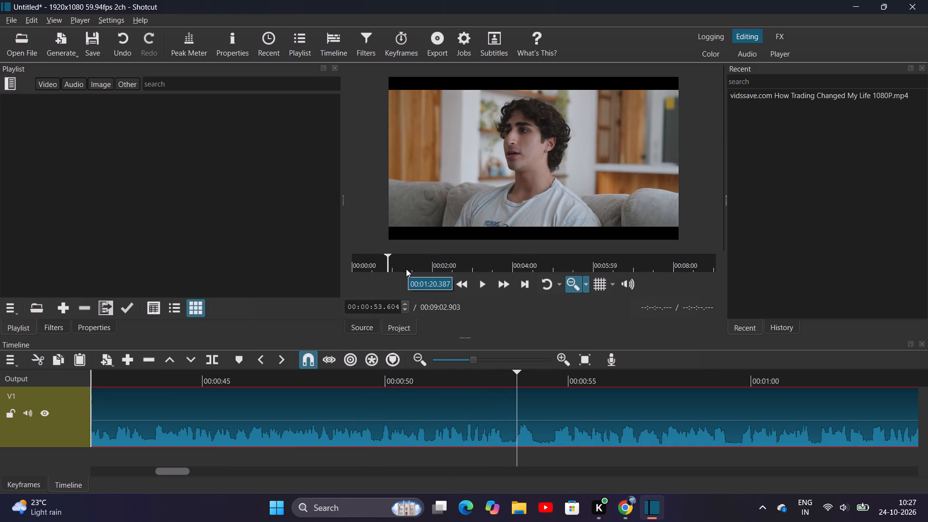
key("space")
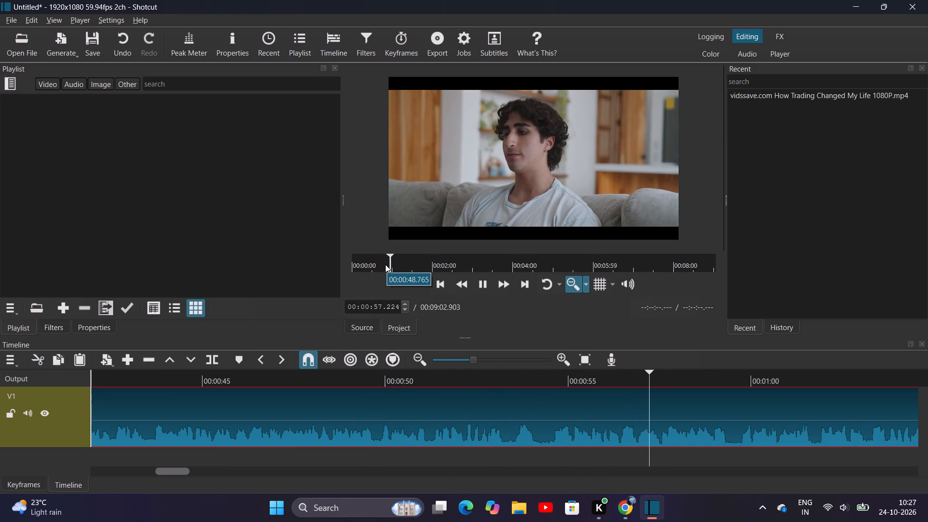
left_click(377, 264)
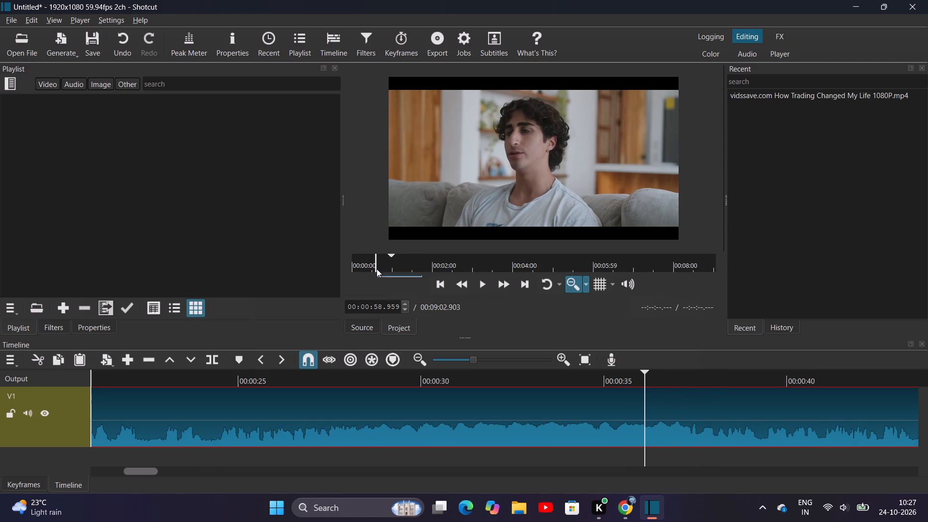
key("space")
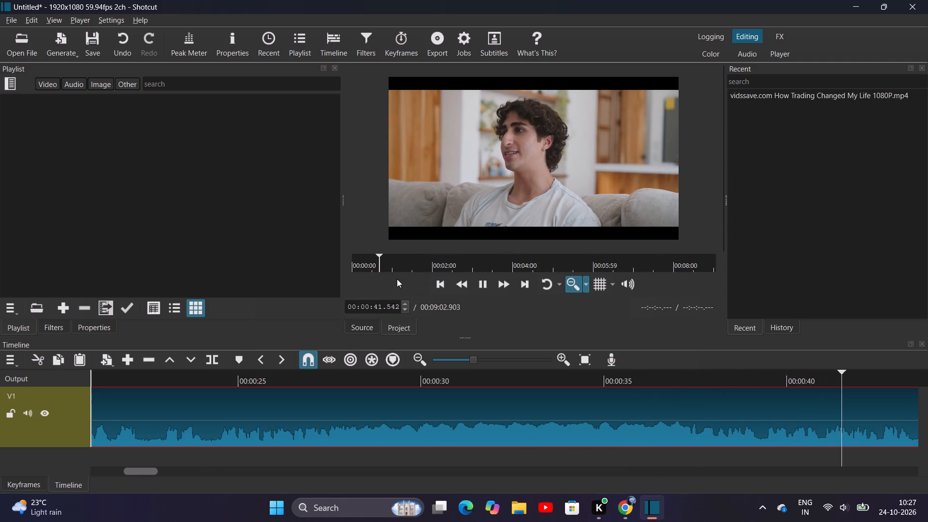
key("space")
key("space")
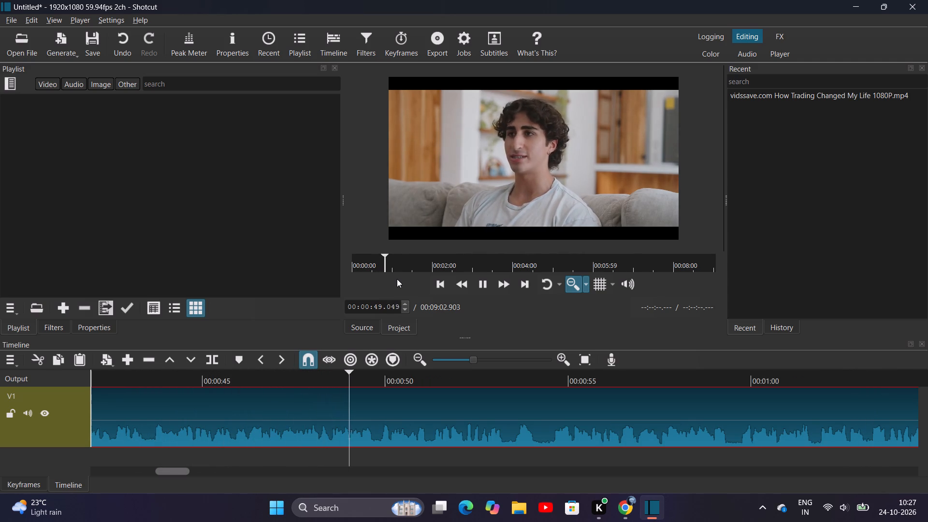
left_click(375, 270)
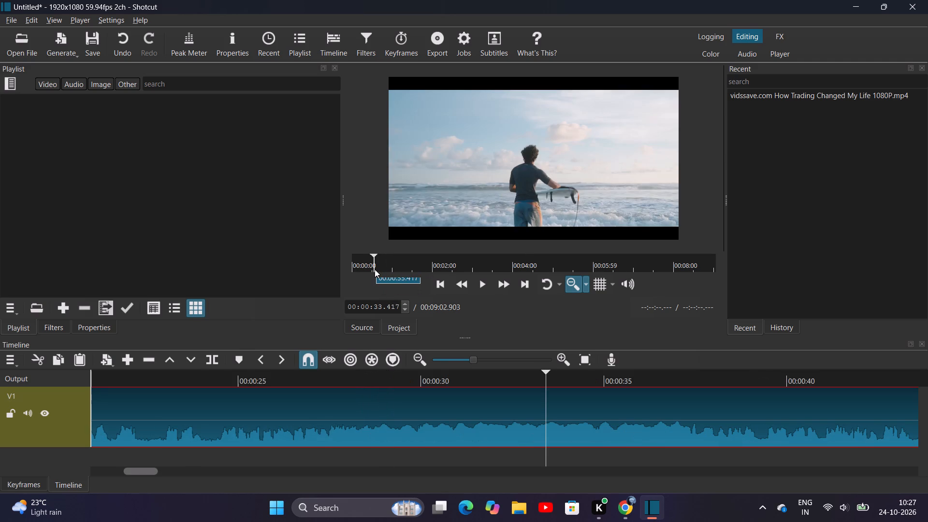
key("space")
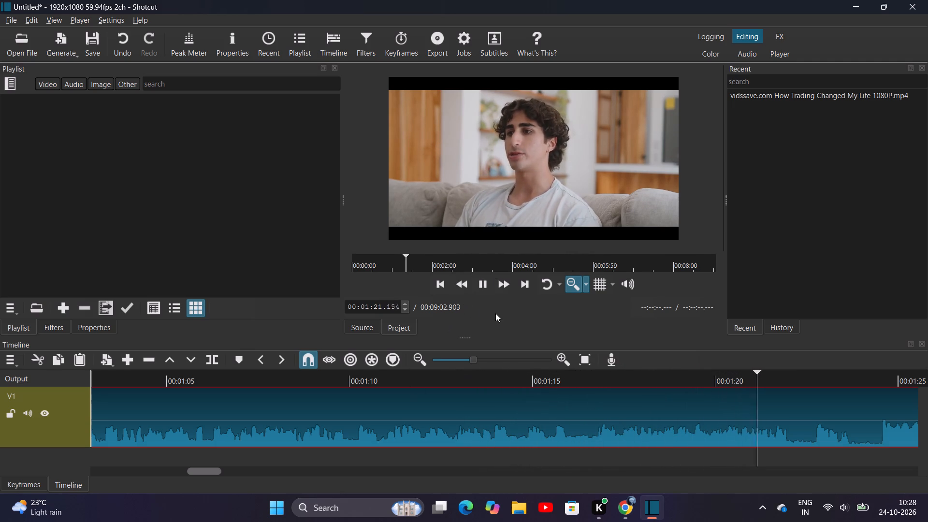
Find the pause in speech near 1:22 and split the V1 clip at 00:01:22.472.
key("space")
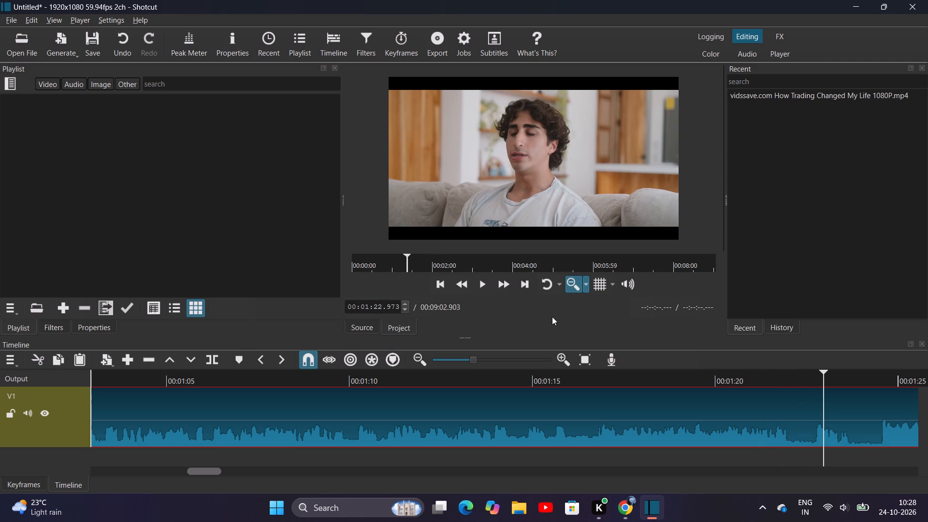
left_click_drag(821, 380, 796, 383)
left_click_drag(796, 383, 784, 383)
key("space")
key("space")
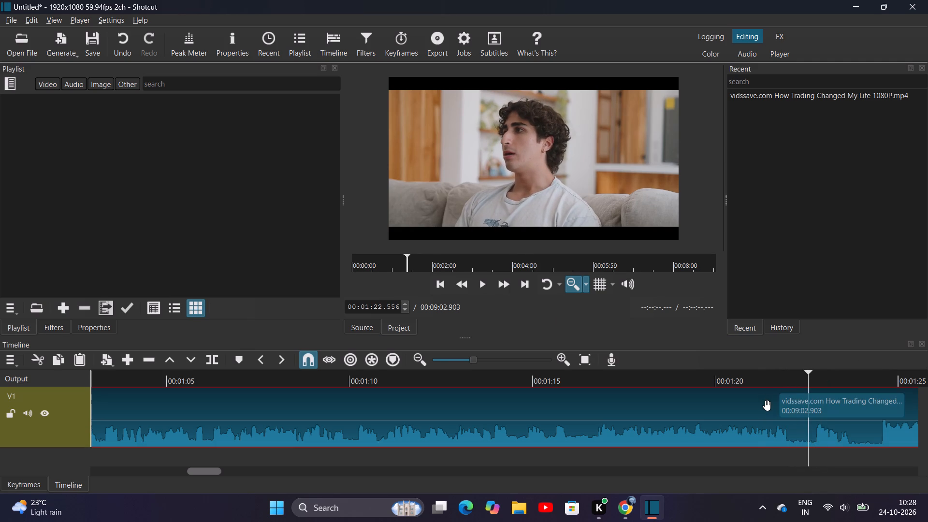
key("space")
key("space")
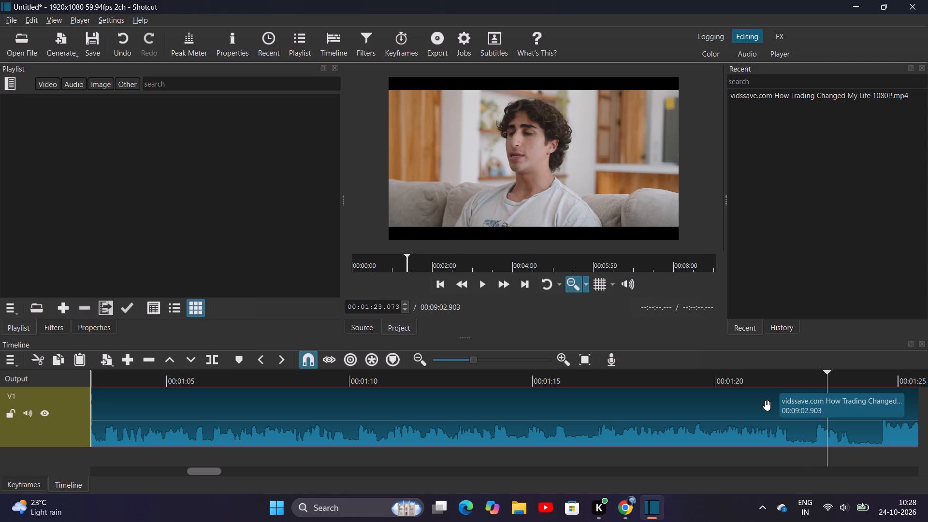
left_click_drag(826, 380, 795, 387)
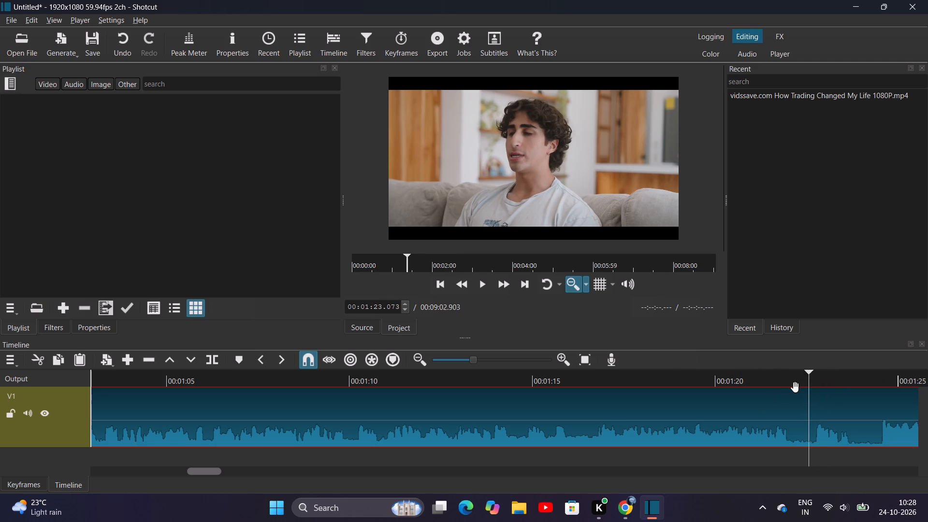
left_click_drag(795, 387, 786, 387)
key("space")
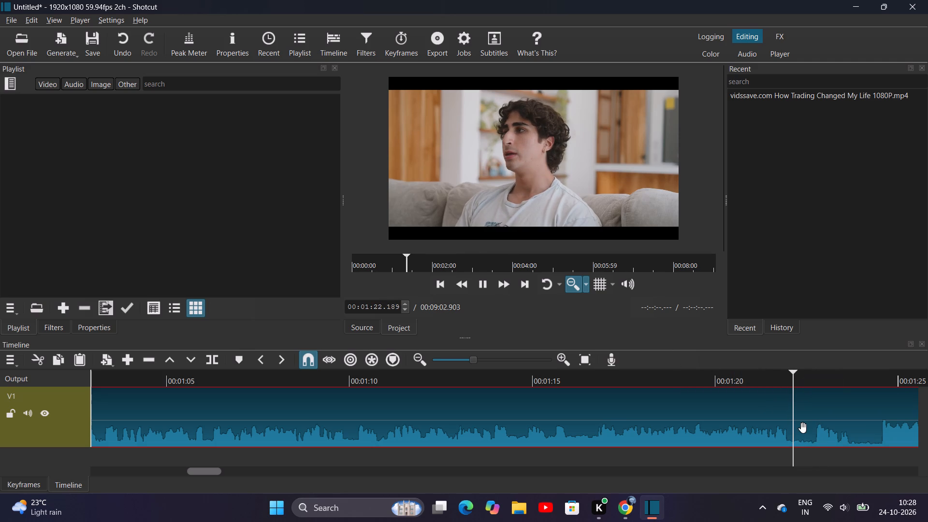
key("space")
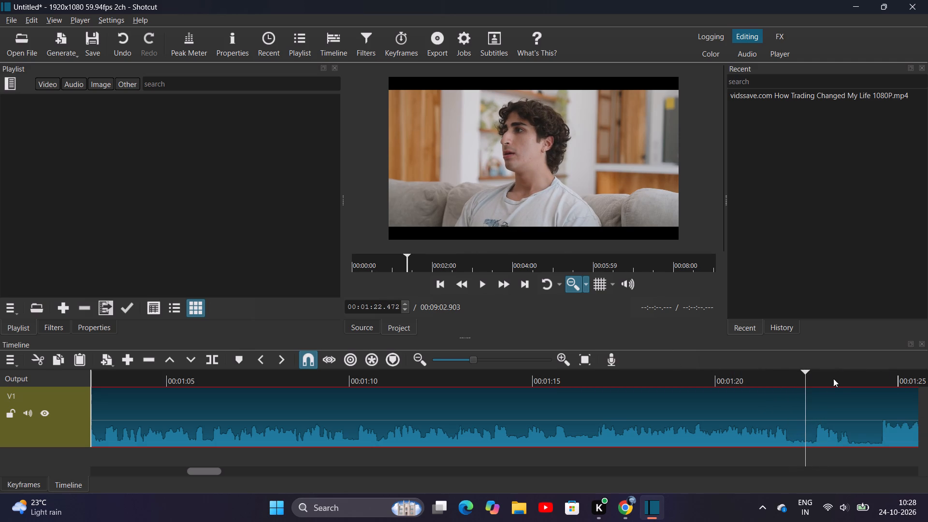
left_click(220, 362)
Cut the portion of the V1 clip after the 1:22 split out of the timeline.
right_click(876, 425)
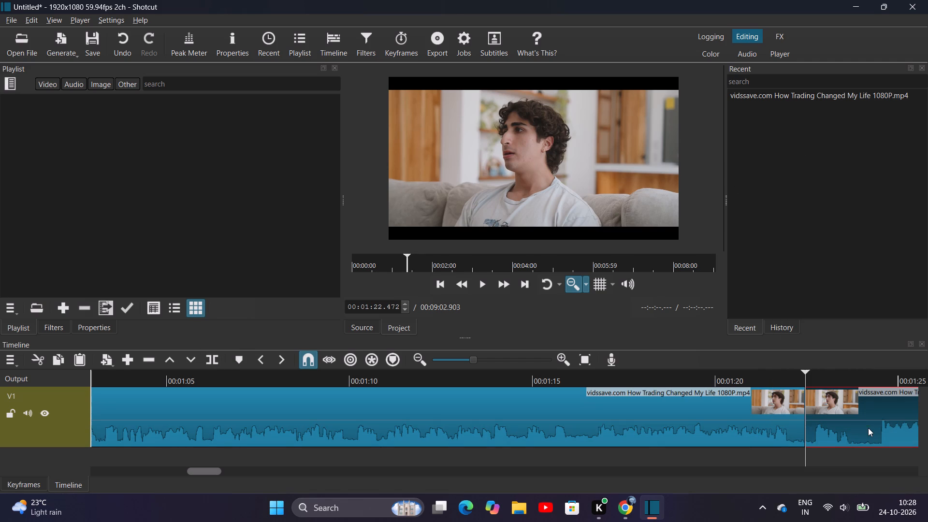
left_click(868, 428)
left_click(749, 430)
left_click(842, 428)
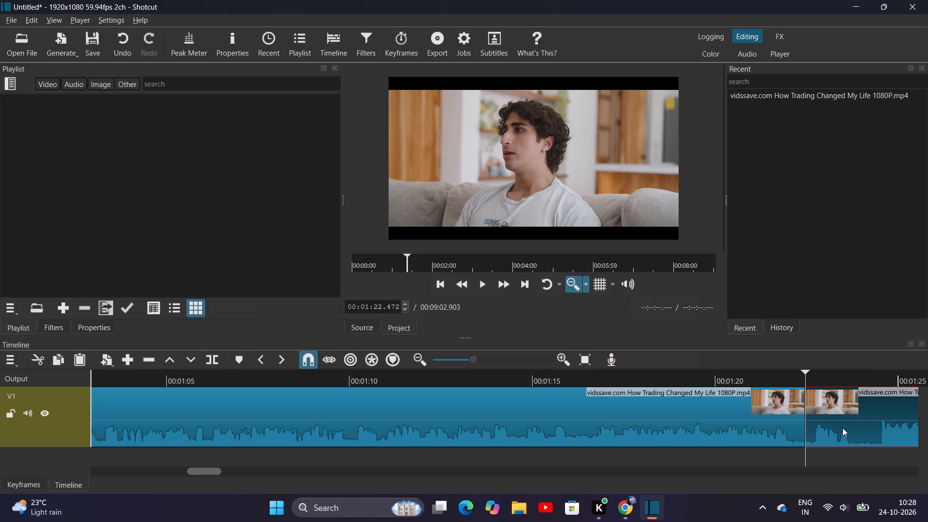
right_click(842, 428)
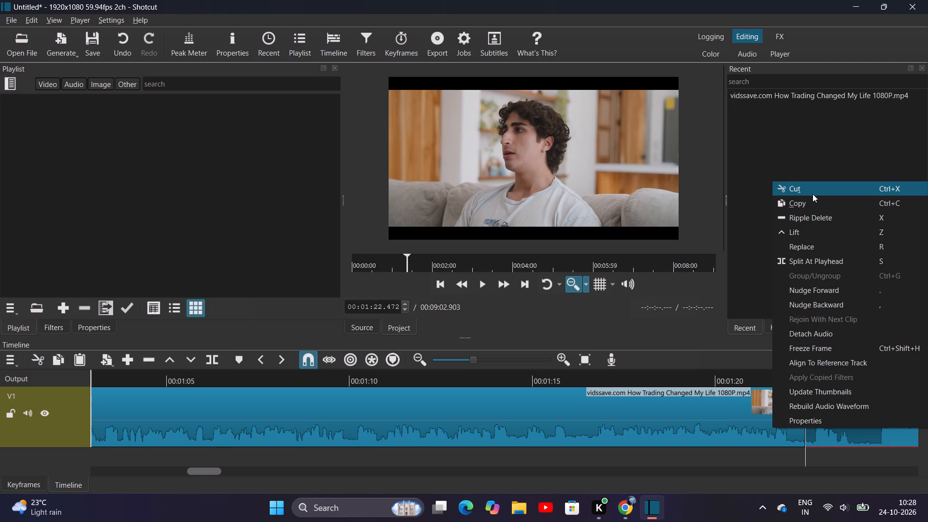
left_click(812, 194)
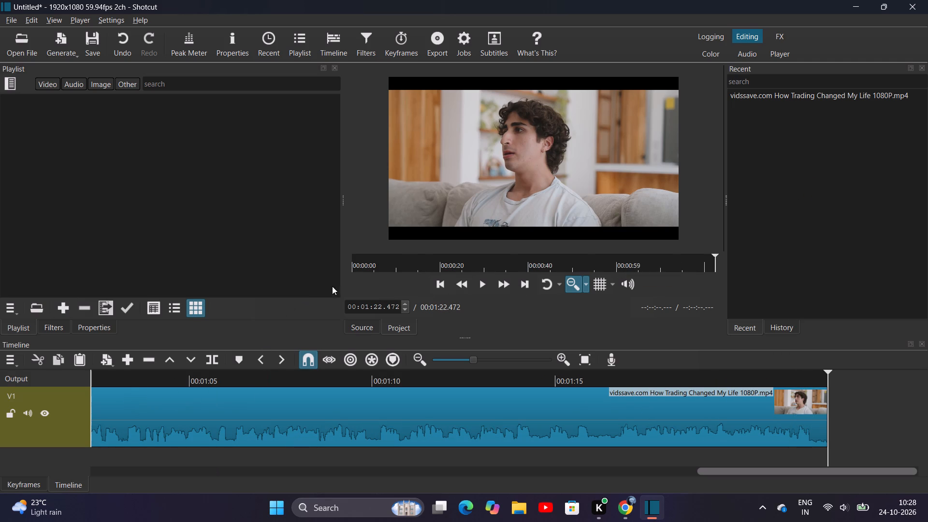
Move the playhead back to 00:00:00.000 at the start of the timeline.
left_click(361, 263)
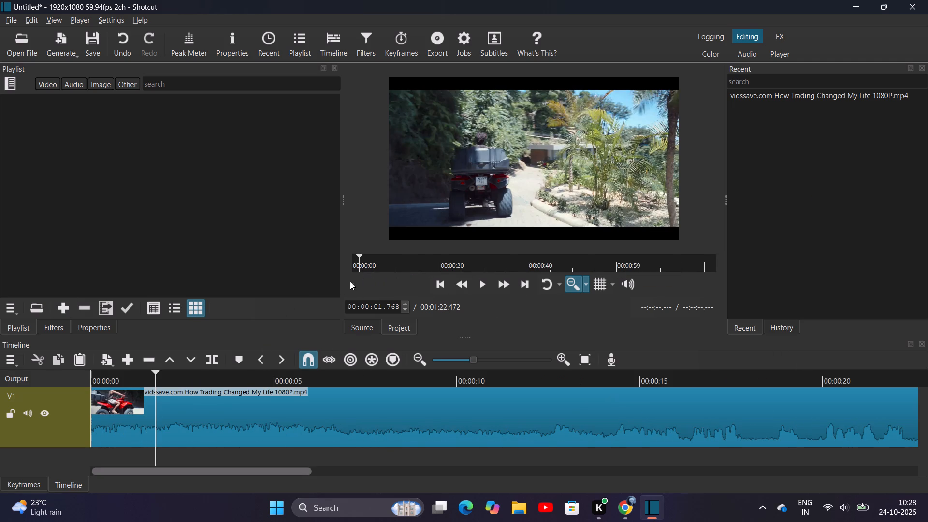
left_click(348, 268)
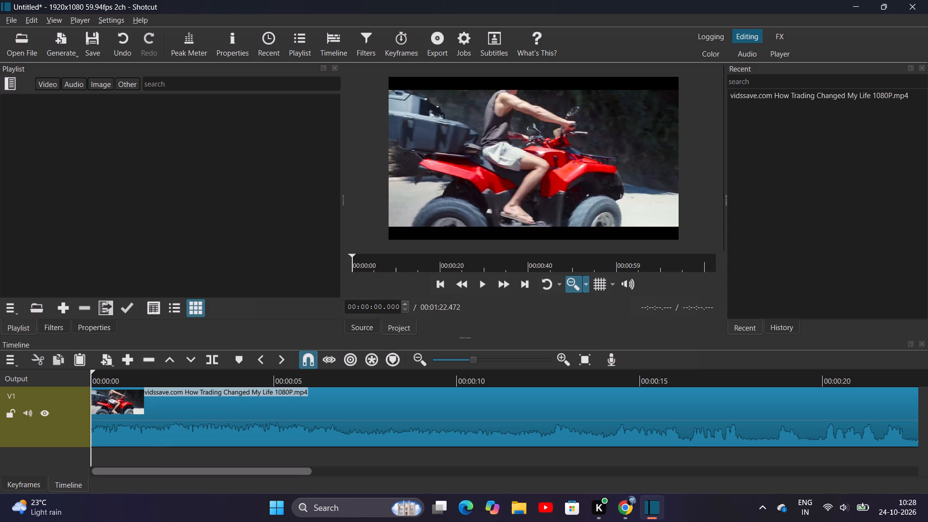
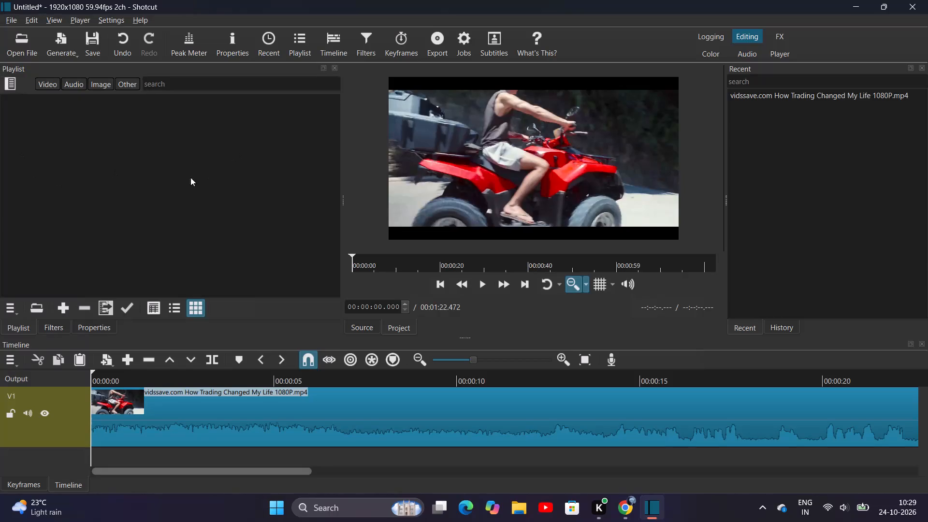
Play the clip from the start and scrub back around 0:12 to 0:20 to look for a better opening point.
left_click(457, 171)
left_click(479, 286)
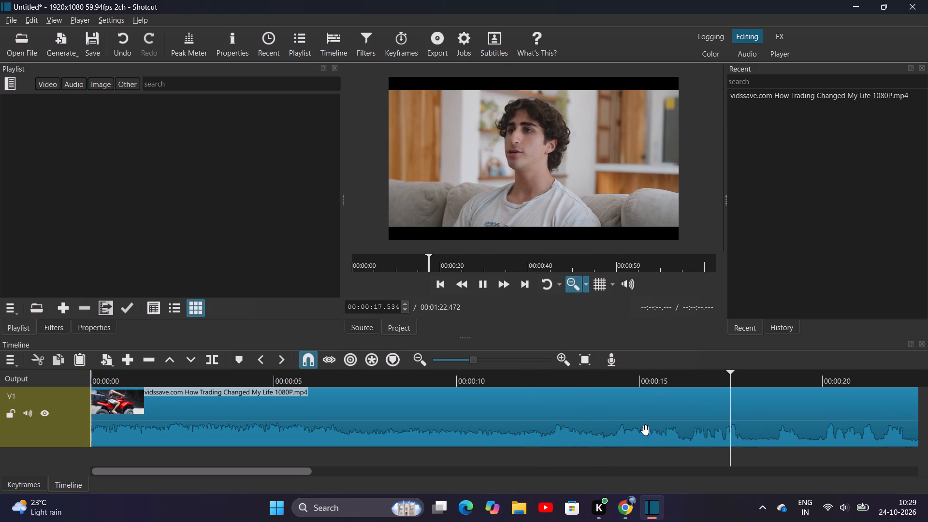
scroll(656, 424, "up", 2)
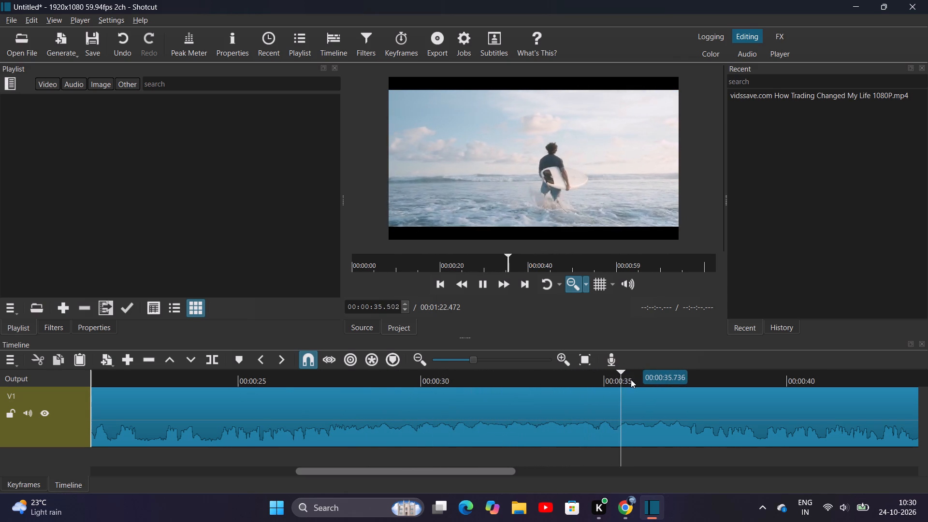
left_click_drag(631, 379, 73, 392)
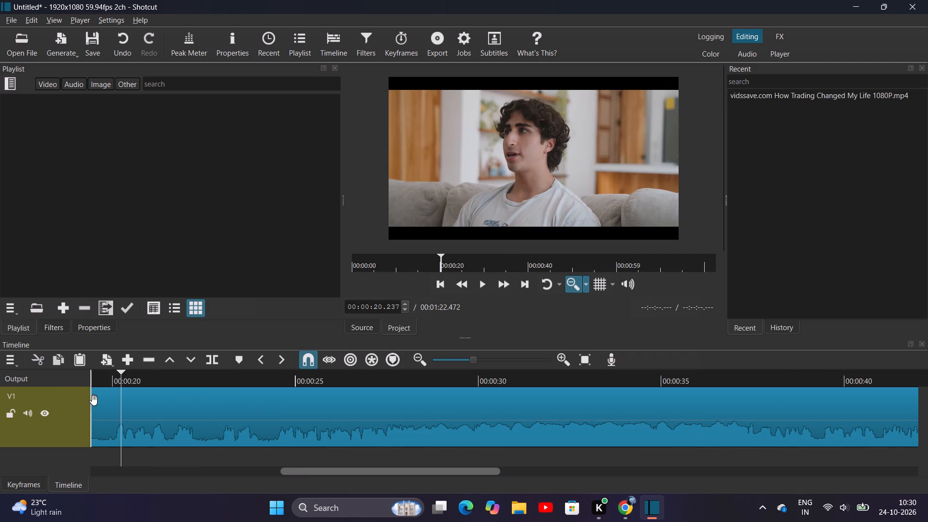
left_click_drag(122, 386, 91, 386)
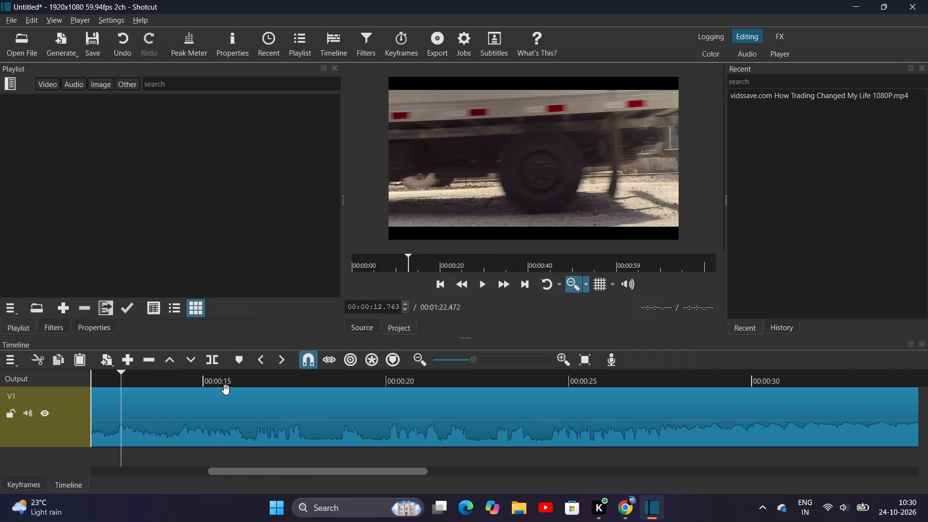
left_click_drag(112, 380, 256, 394)
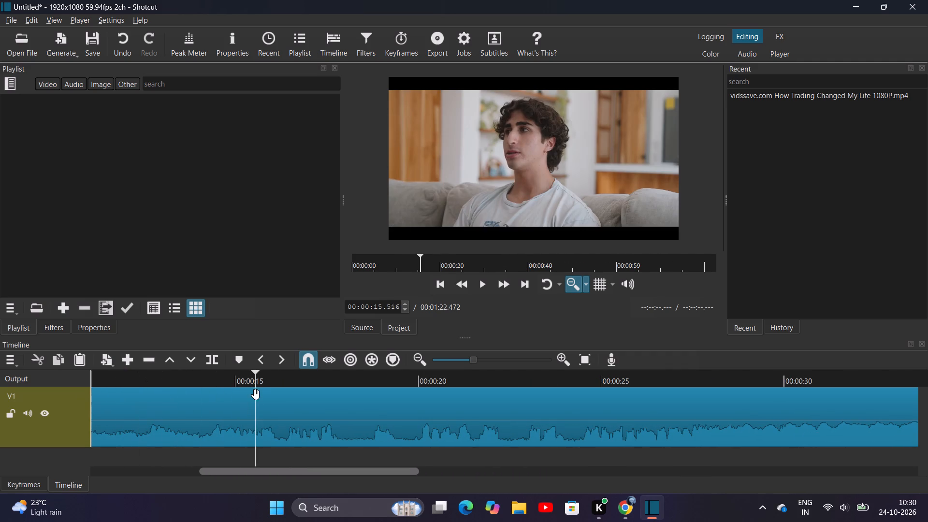
left_click_drag(256, 394, 259, 398)
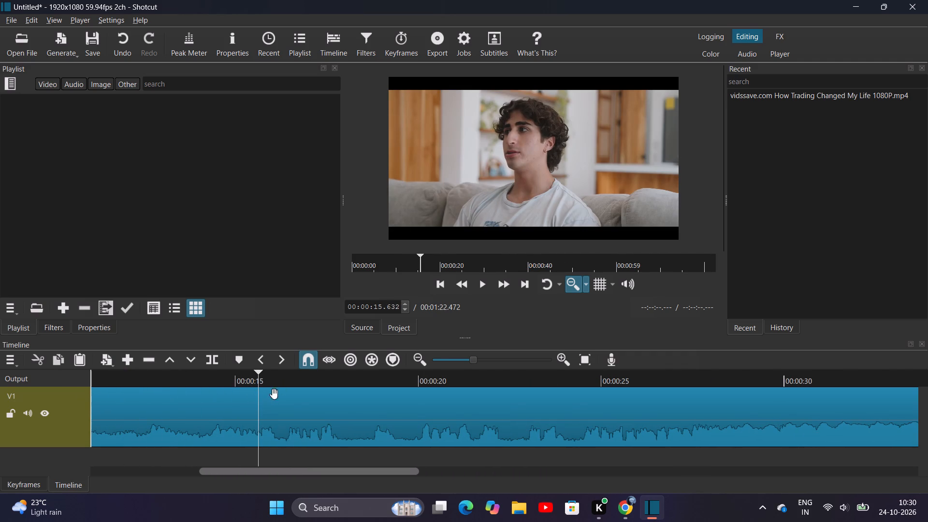
Replay around 0:14 to find where the interview line begins and split the V1 clip at 00:00:13.997.
left_click_drag(257, 380, 176, 380)
key("space")
key("space")
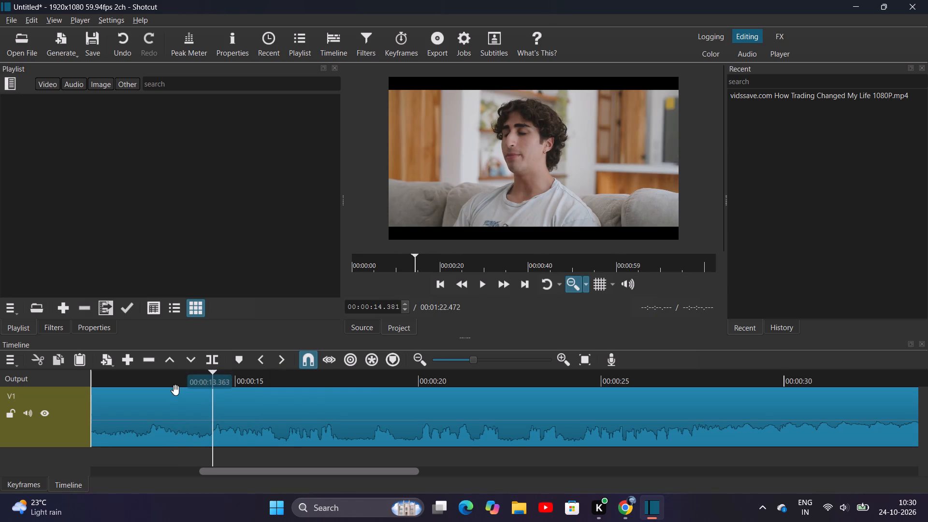
key("space")
left_click_drag(266, 388, 247, 389)
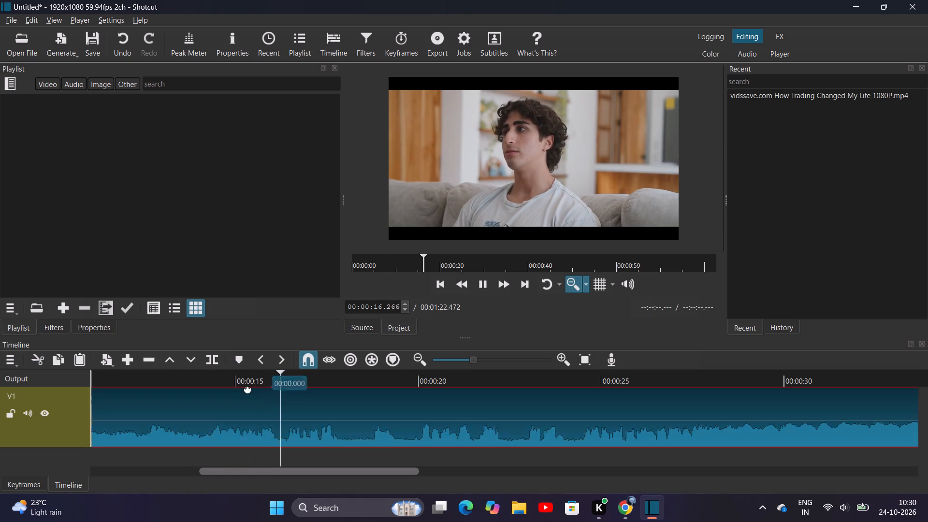
left_click_drag(247, 389, 207, 389)
left_click_drag(336, 384, 206, 385)
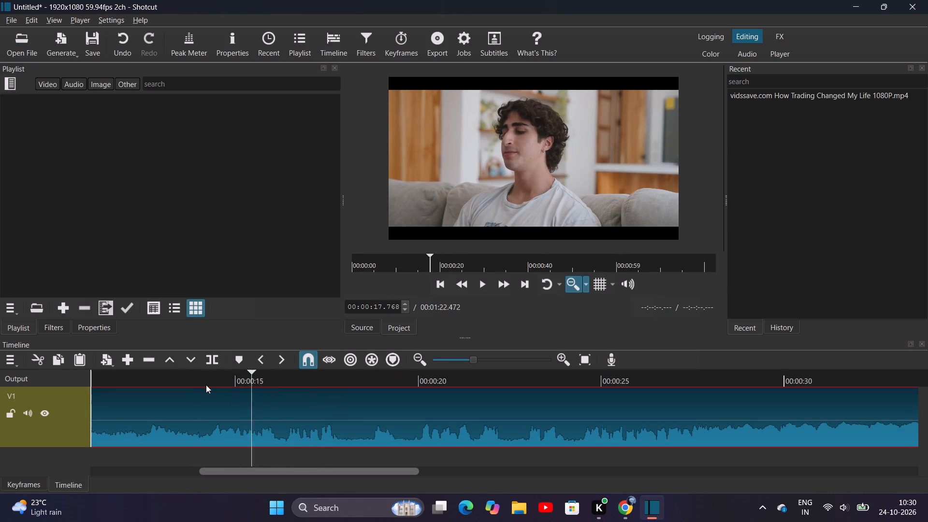
left_click_drag(206, 385, 186, 384)
key("space")
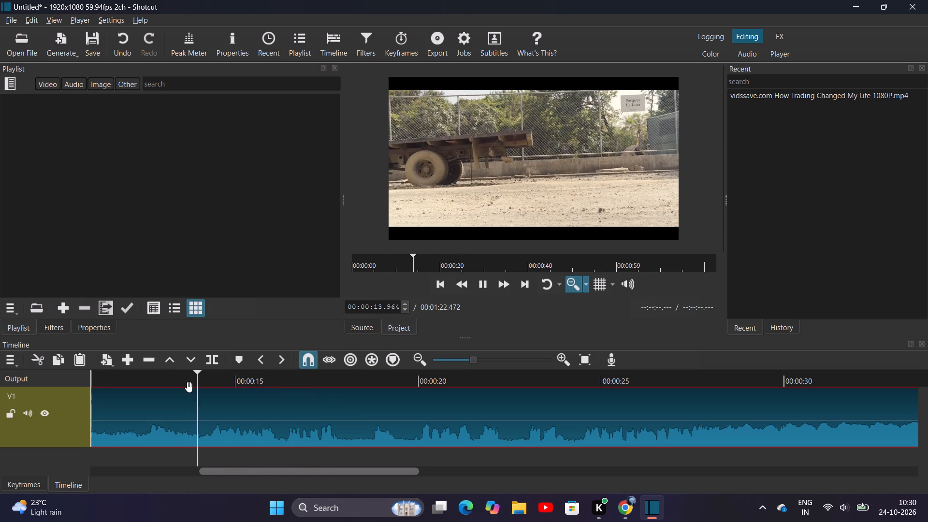
key("space")
key("space")
key("space")
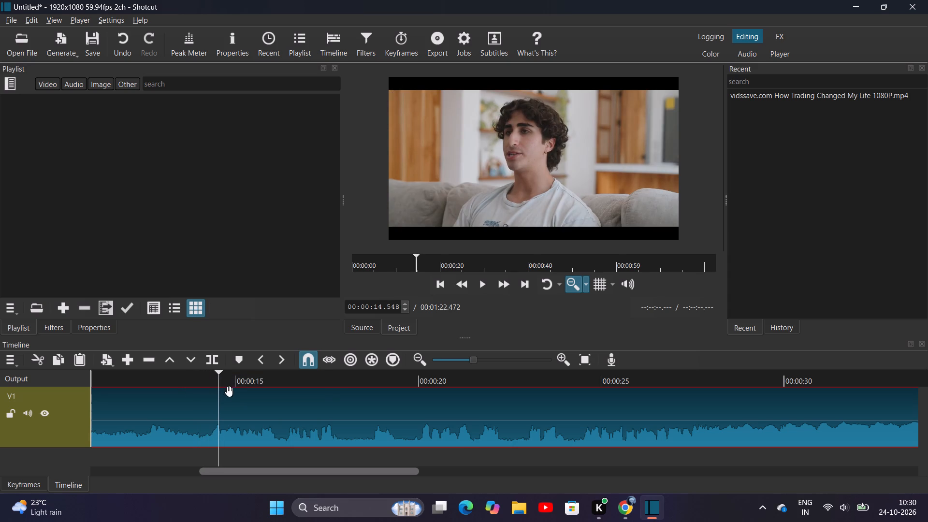
left_click_drag(217, 380, 197, 378)
key("space")
key("space")
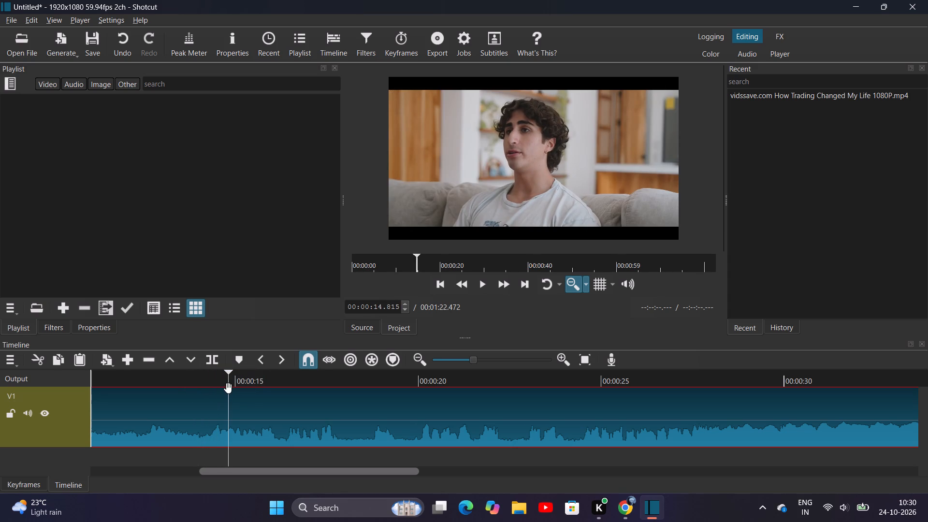
left_click_drag(231, 384, 199, 382)
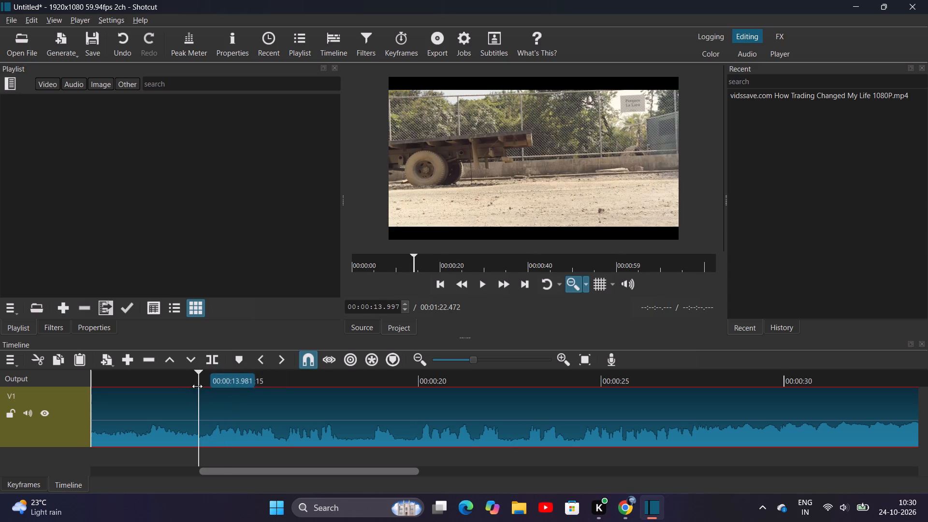
left_click(204, 359)
Cut the portion of the V1 clip before the 0:14 split out of the timeline.
left_click(156, 401)
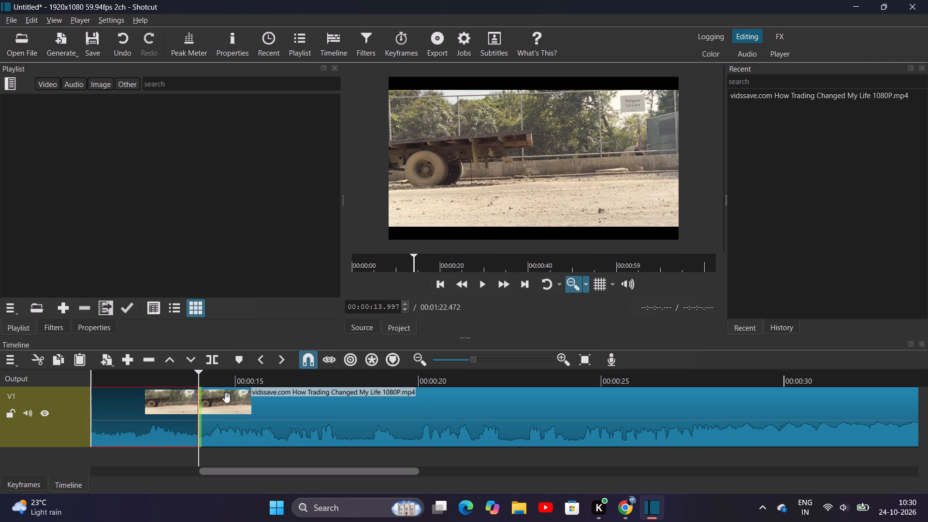
right_click(182, 415)
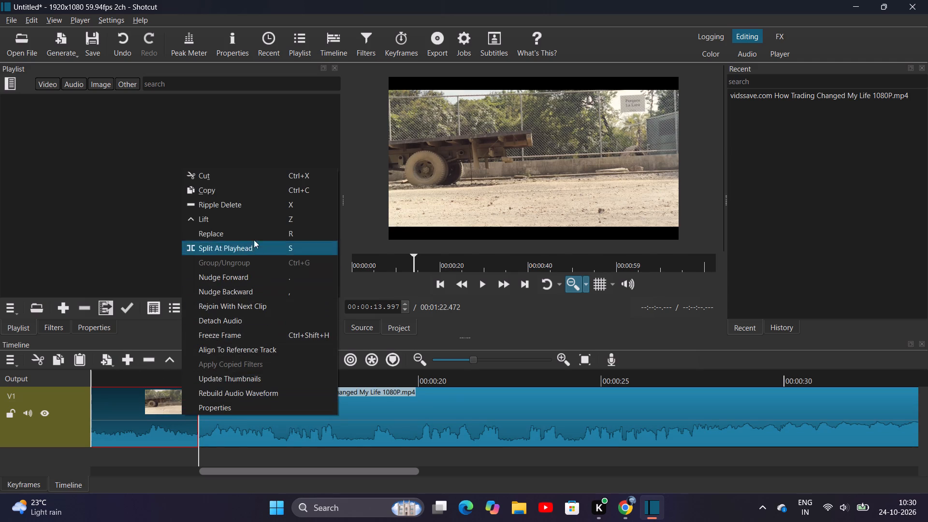
left_click(252, 178)
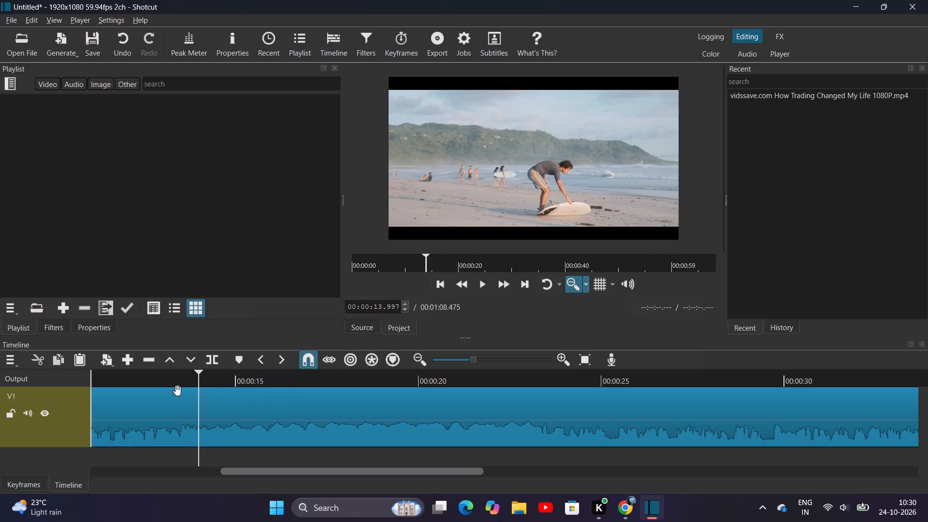
Replay the new opening to find the exact start of speech and split the V1 clip at 00:00:00.167.
left_click(360, 266)
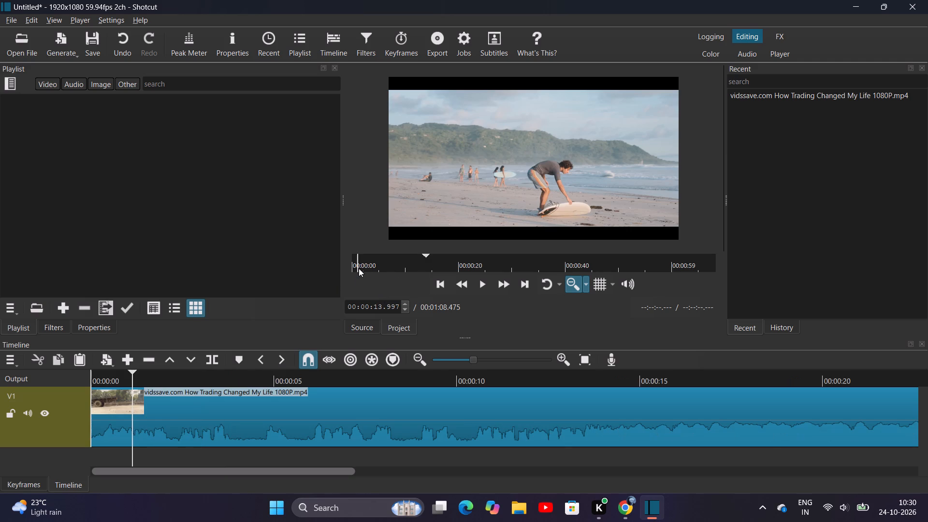
key("space")
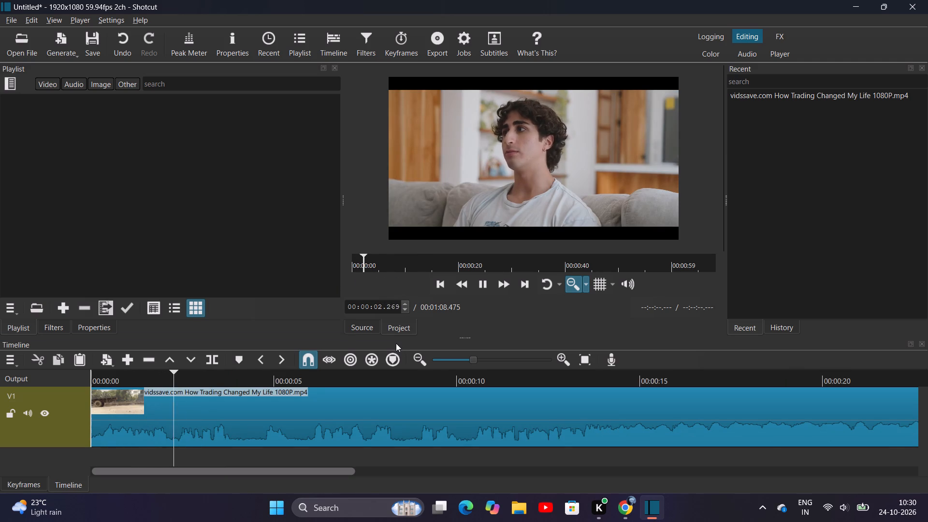
key("space")
left_click(352, 265)
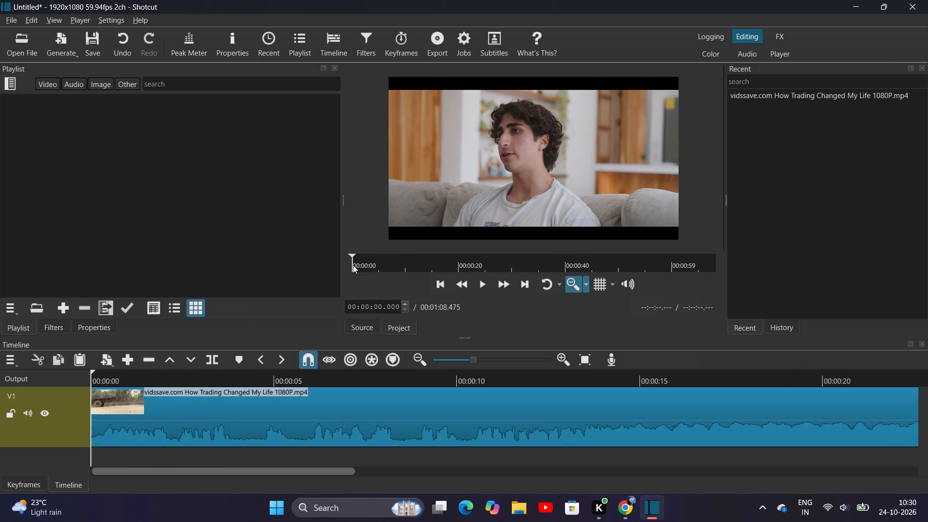
key("space")
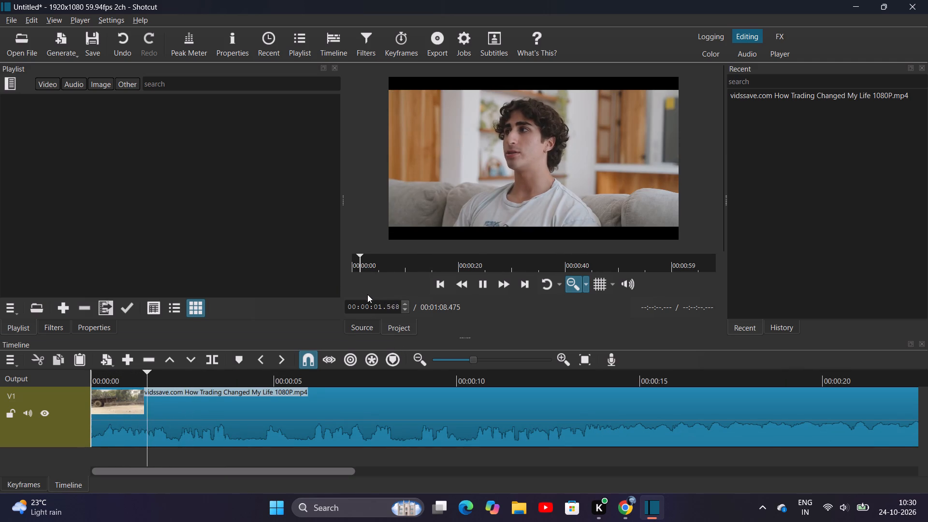
key("space")
left_click_drag(174, 377, 143, 376)
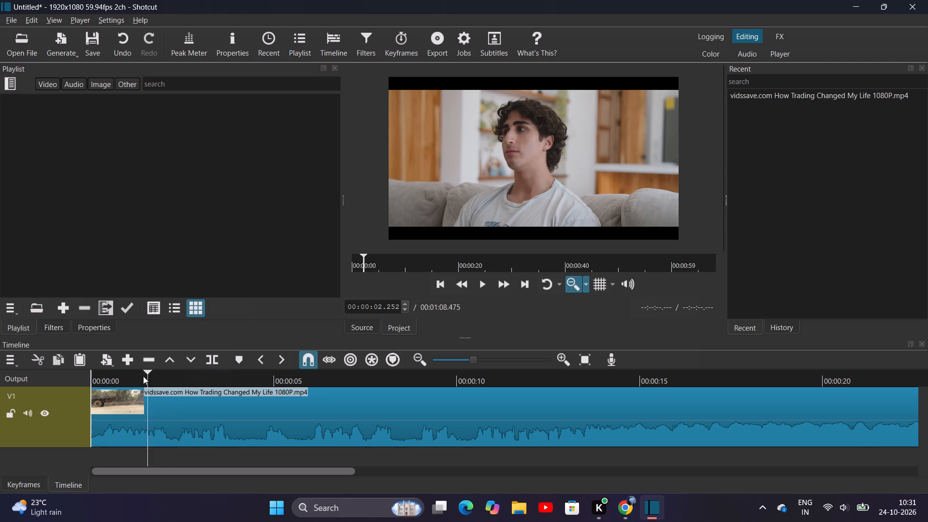
left_click_drag(143, 376, 108, 376)
key("space")
key("space")
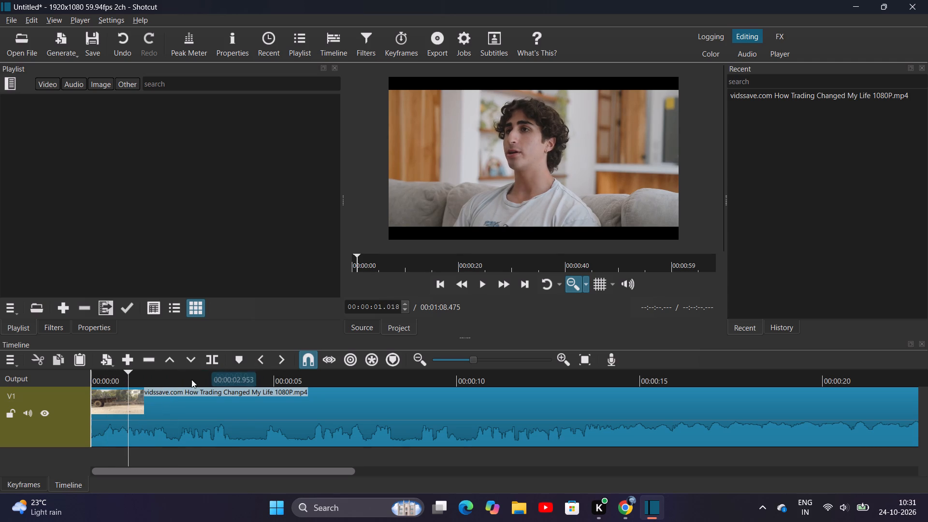
left_click_drag(129, 379, 101, 373)
left_click(101, 373)
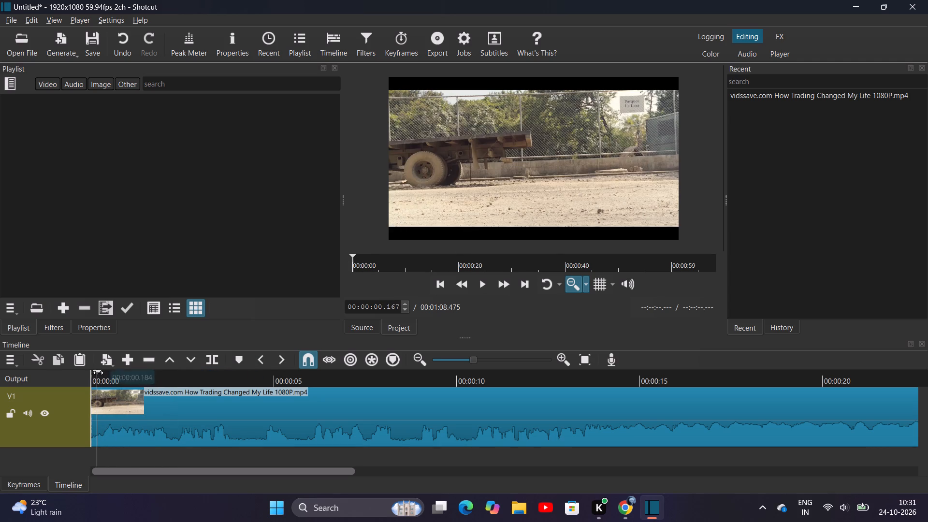
left_click(210, 358)
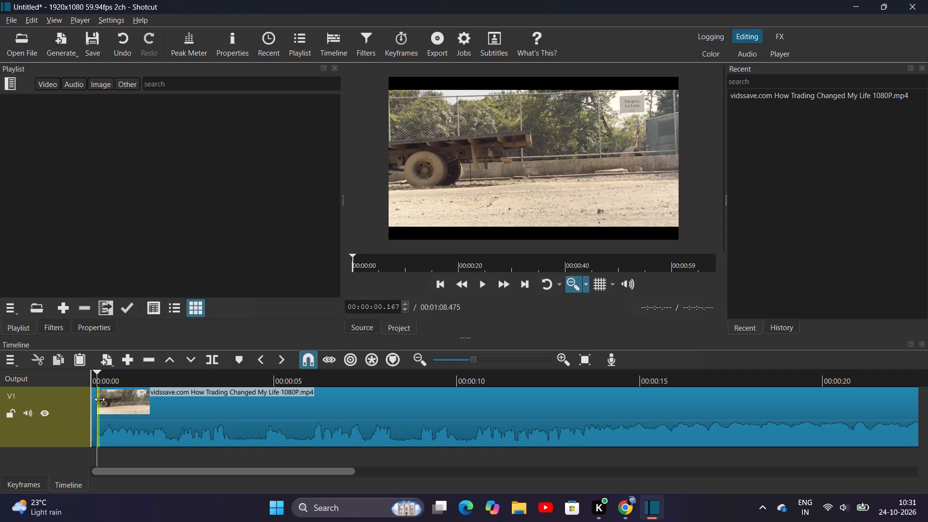
Replay the opening and cut the tiny V1 piece before the 00:00:00.167 split out of the timeline.
left_click_drag(100, 399, 106, 400)
scroll(100, 397, "down", 6)
scroll(130, 407, "up", 3)
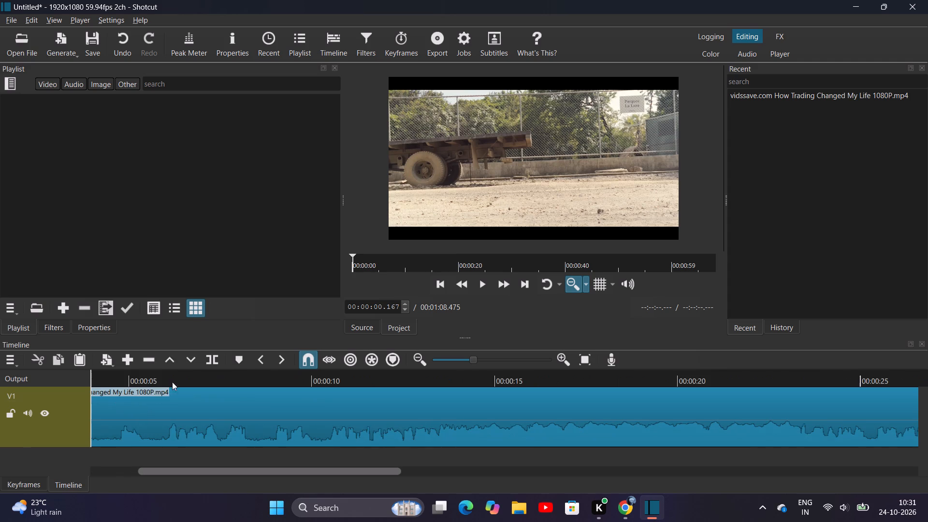
scroll(172, 382, "up", 10)
scroll(126, 395, "up", 3)
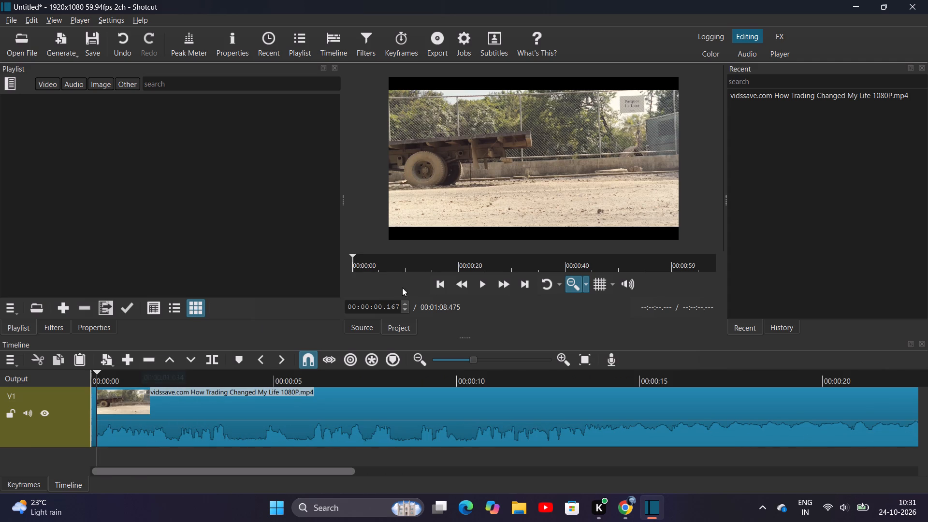
key("space")
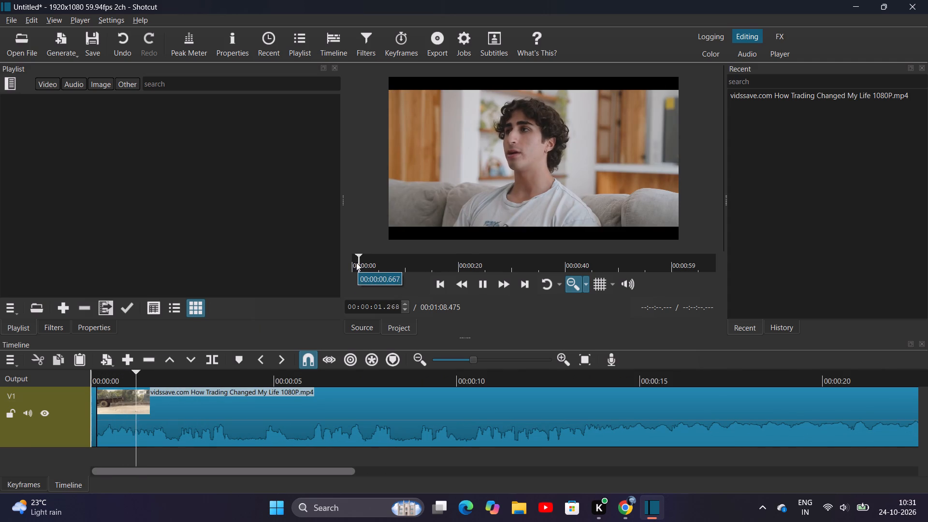
left_click(352, 264)
key("space")
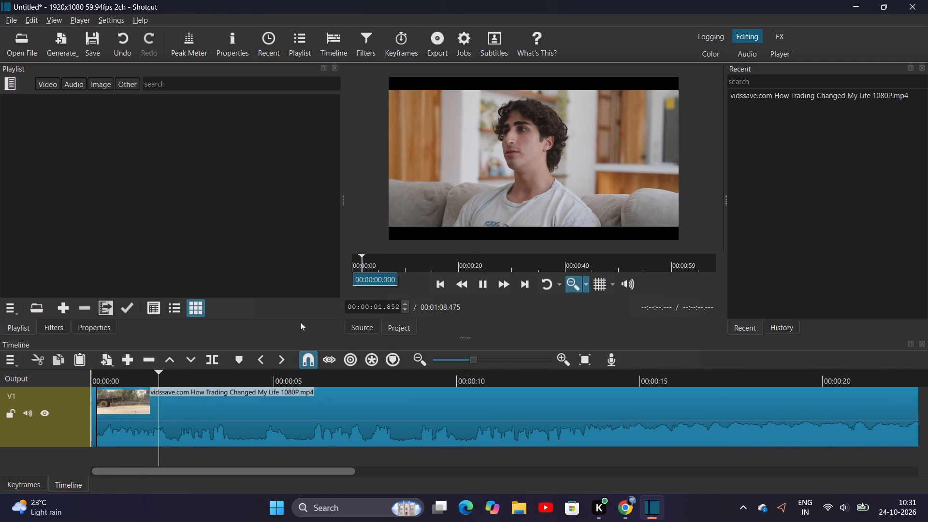
key("space")
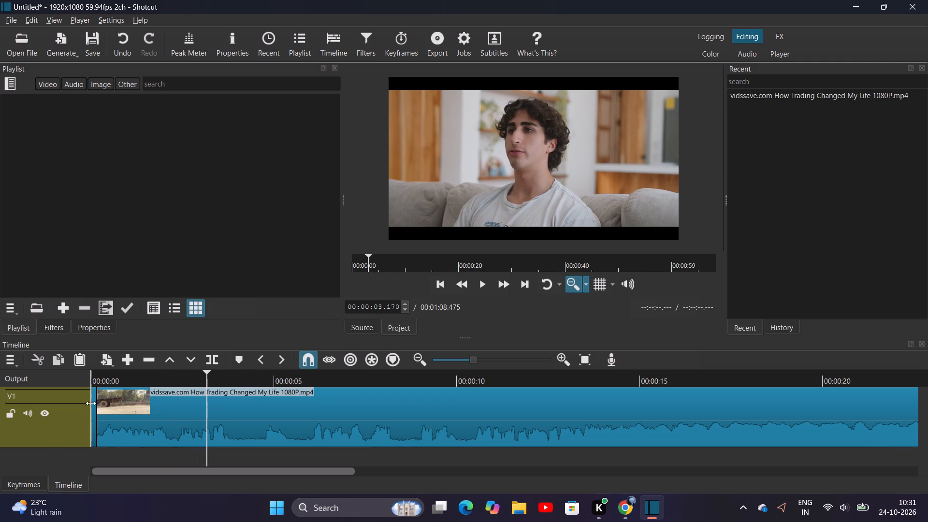
right_click(94, 408)
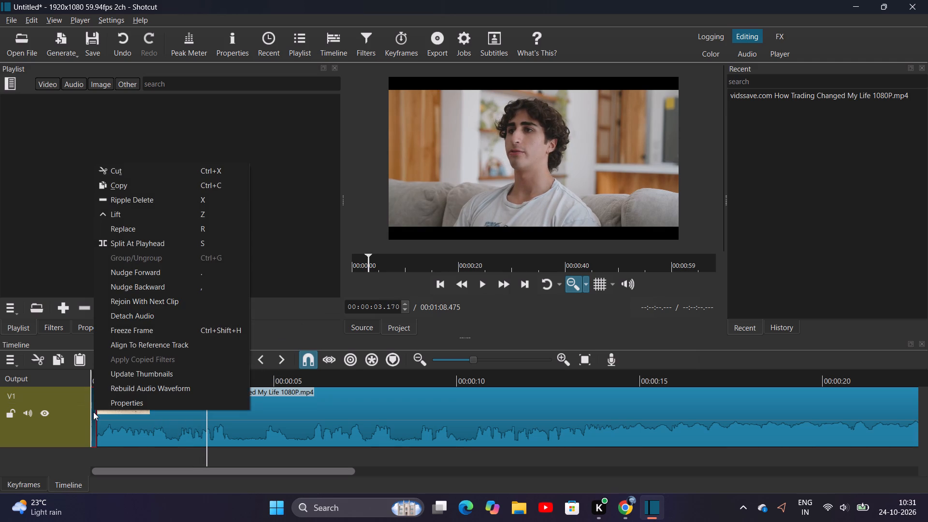
left_click(199, 171)
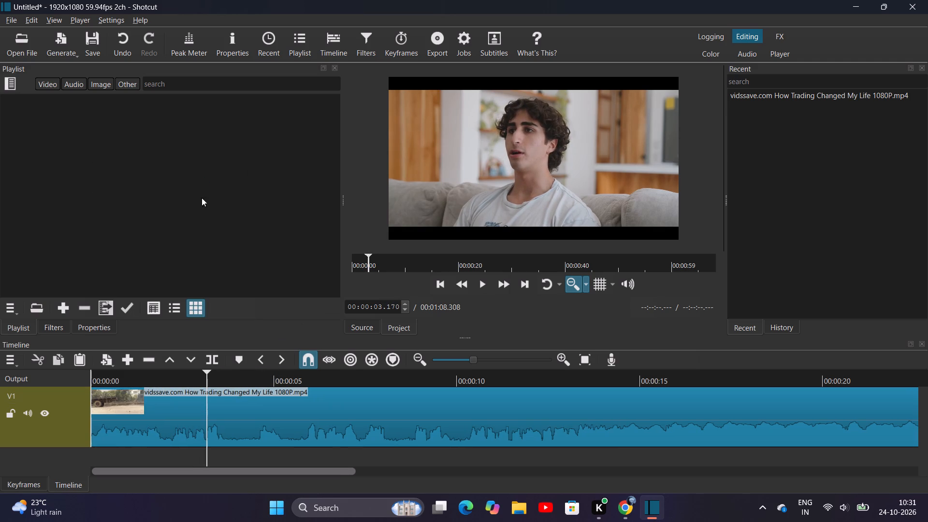
Play the trimmed clip from 00:00:00.000 to check the new opening.
left_click(352, 264)
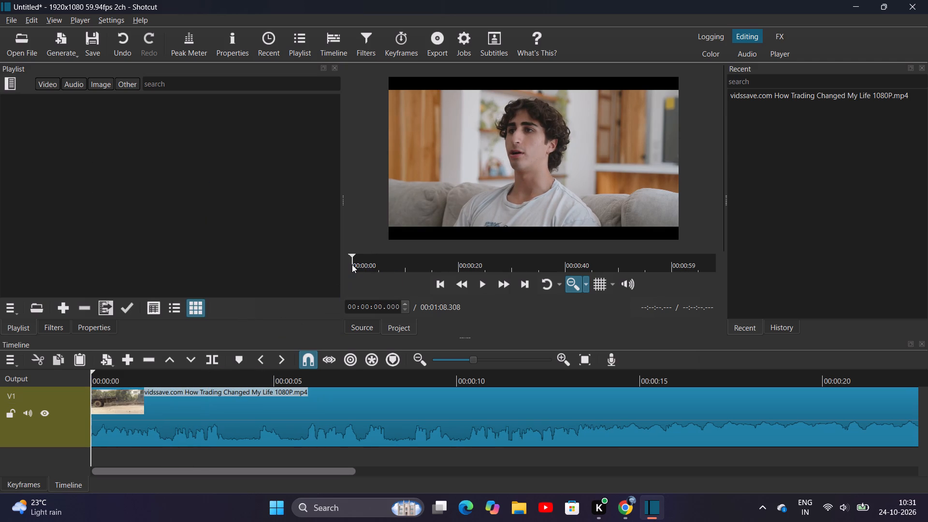
key("space")
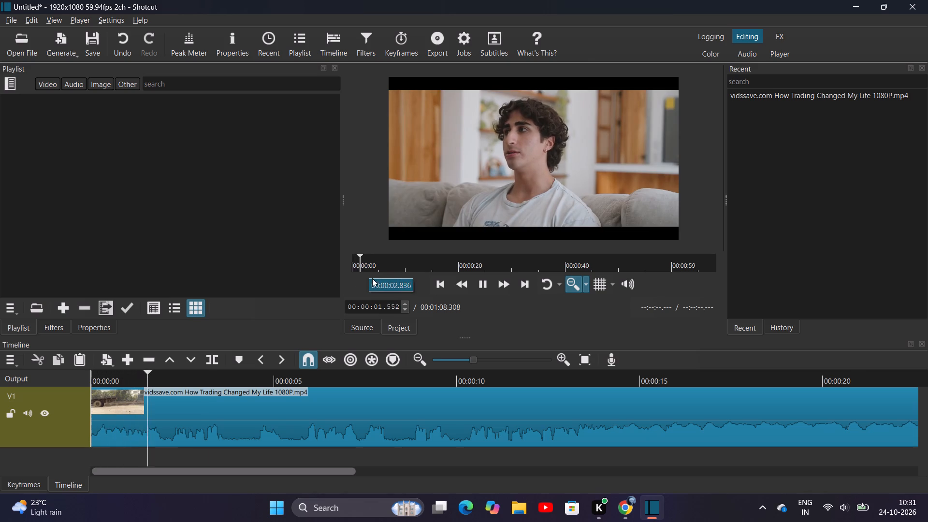
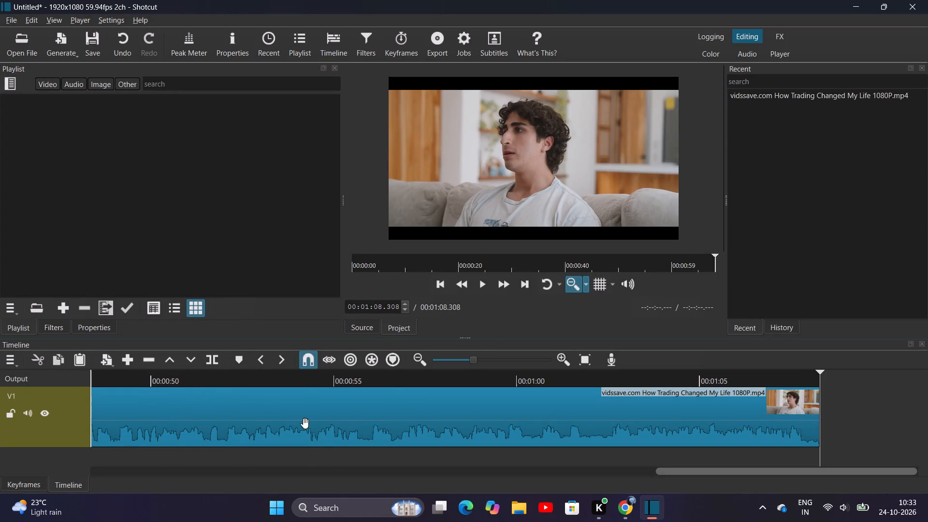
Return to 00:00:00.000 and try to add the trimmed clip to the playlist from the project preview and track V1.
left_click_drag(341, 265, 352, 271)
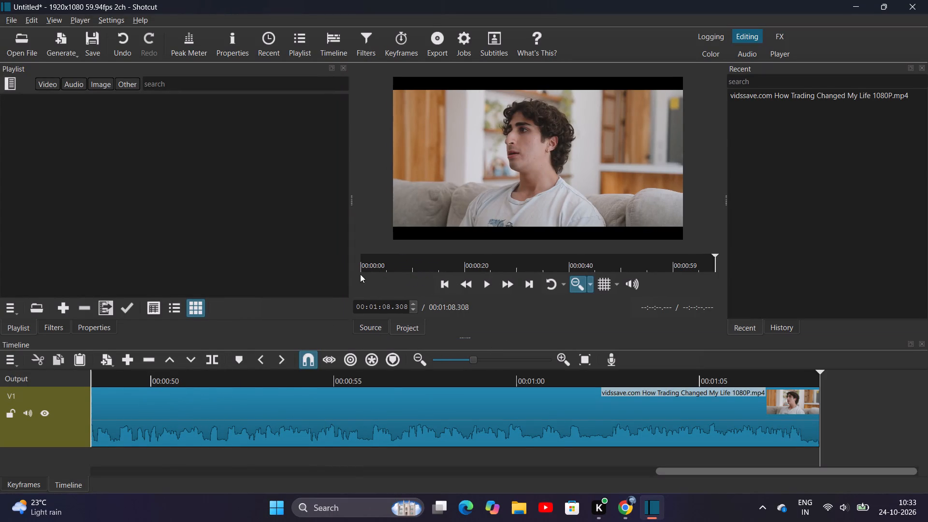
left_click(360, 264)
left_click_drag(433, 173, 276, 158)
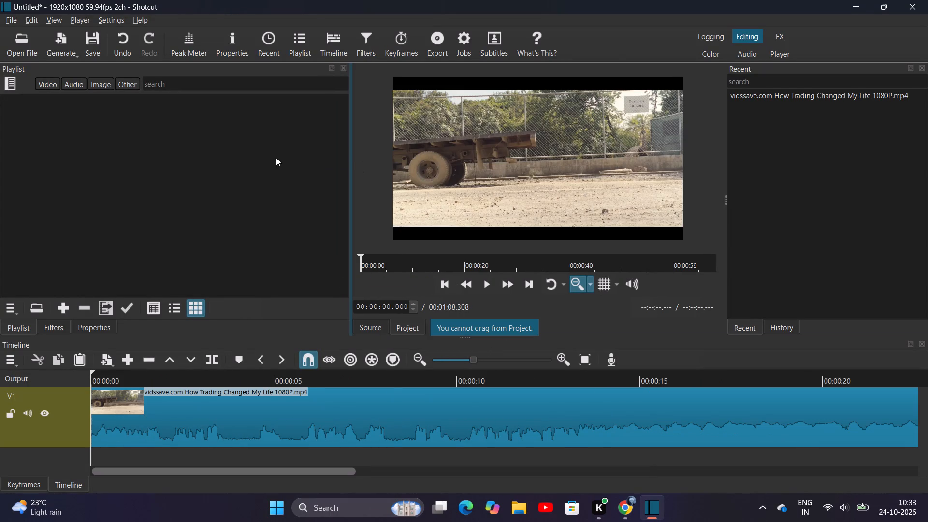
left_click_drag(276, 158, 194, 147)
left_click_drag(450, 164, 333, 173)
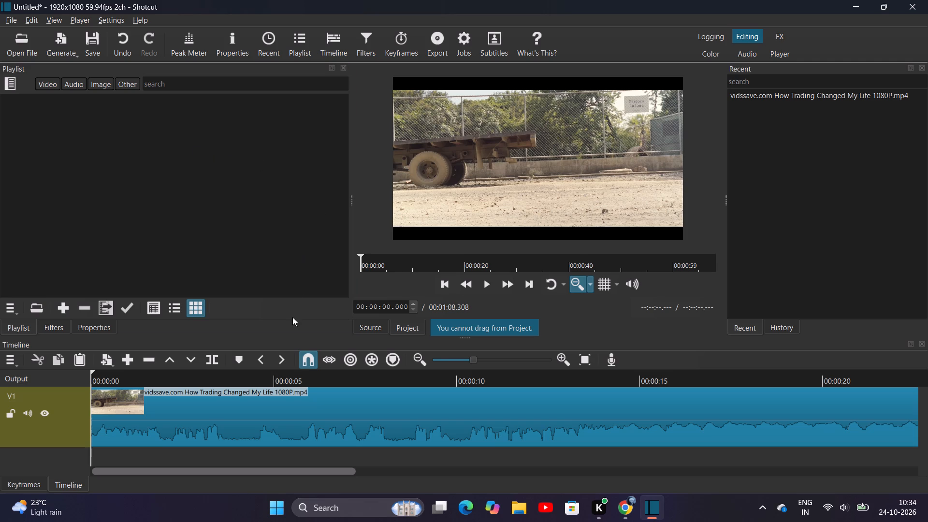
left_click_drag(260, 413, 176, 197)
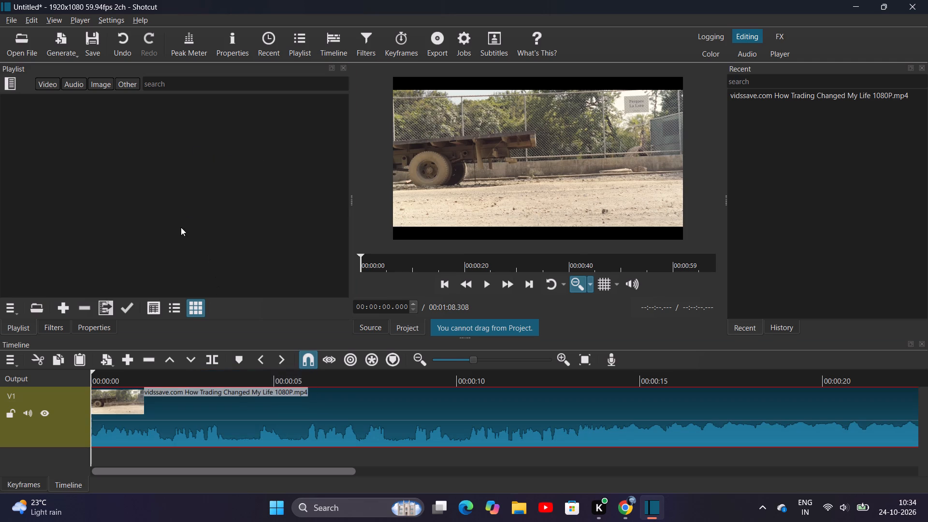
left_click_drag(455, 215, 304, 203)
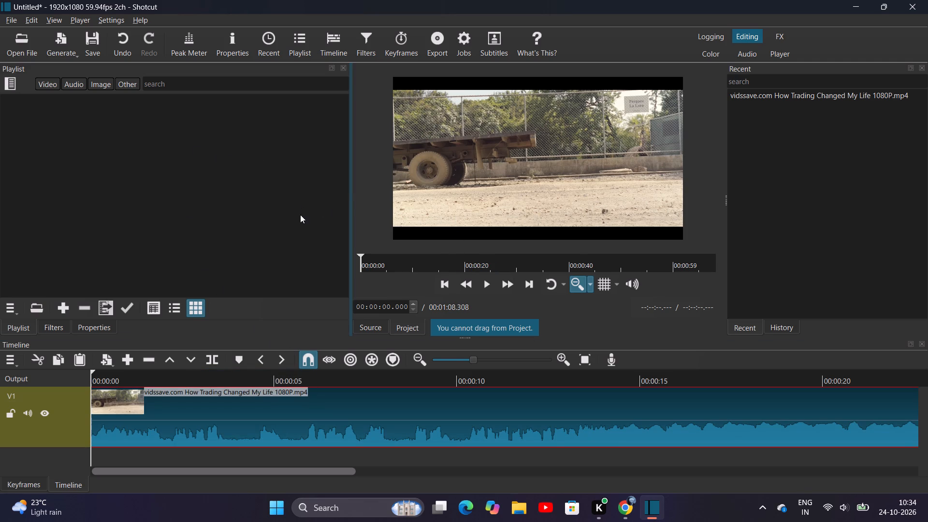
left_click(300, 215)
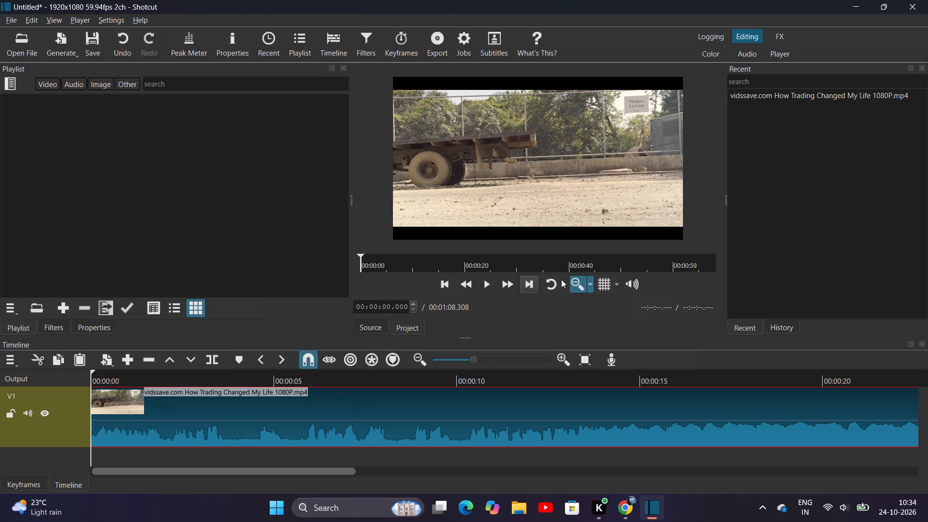
Play the trimmed clip from 00:00:00.000.
left_click(492, 288)
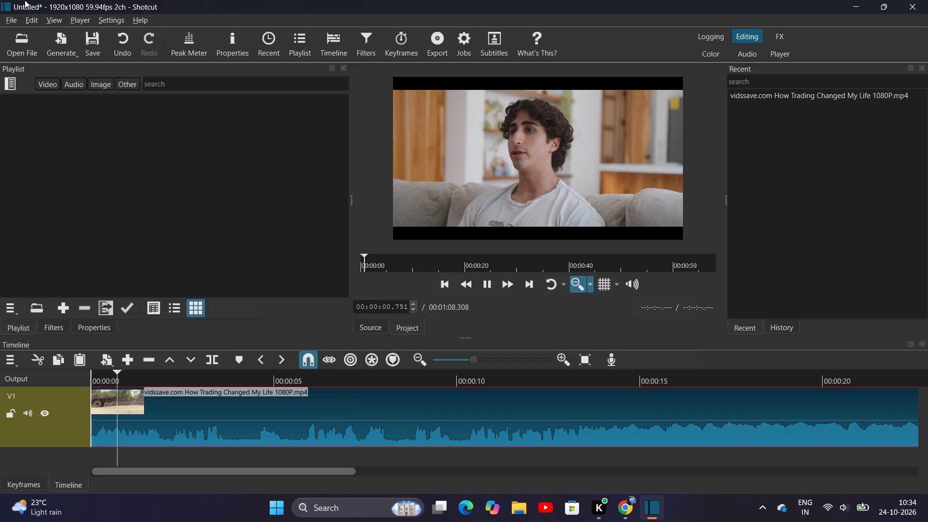
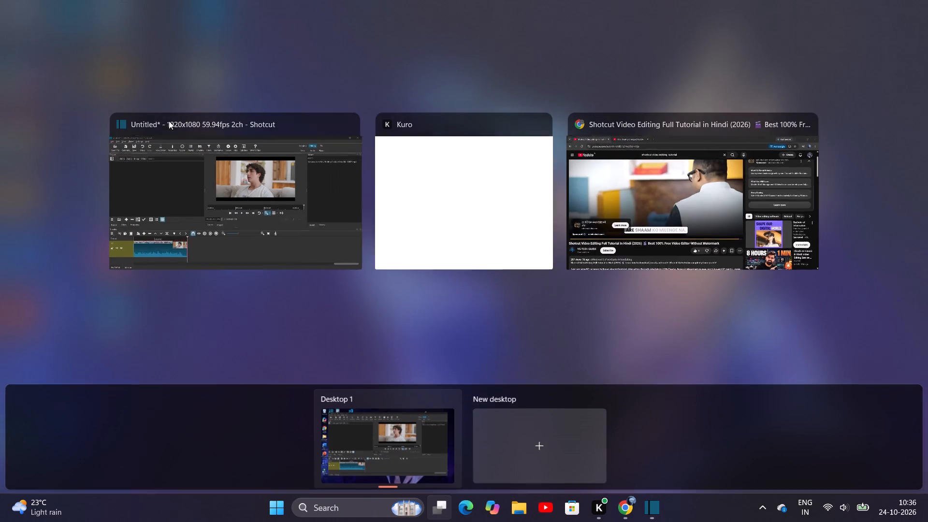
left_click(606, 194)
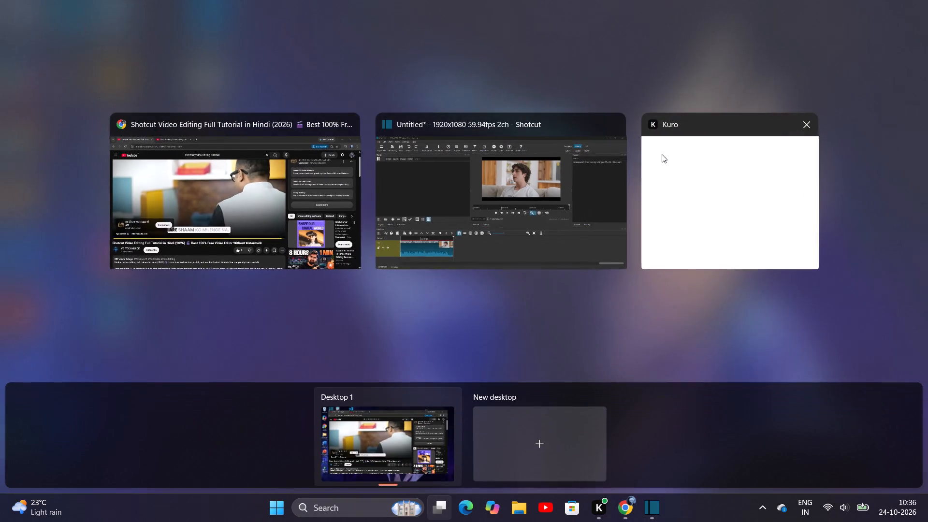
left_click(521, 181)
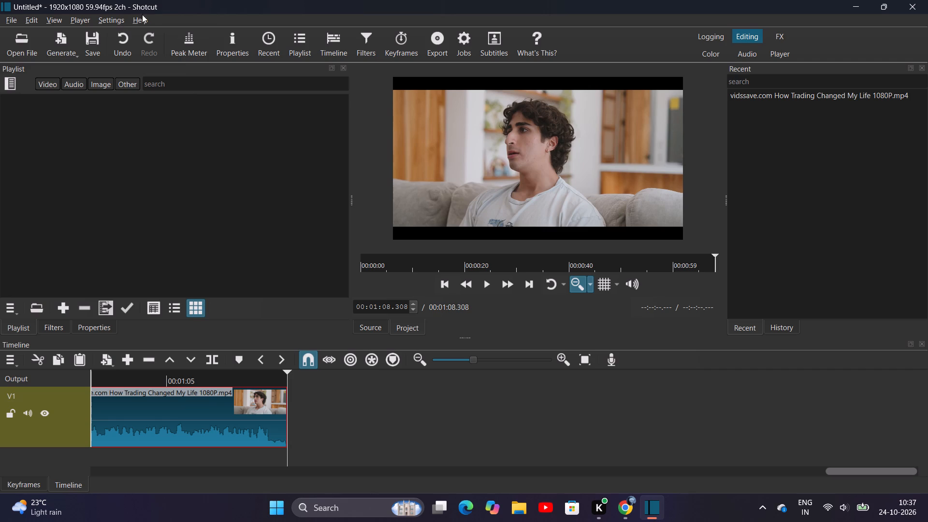
Browse the project's social media video mode presets for a vertical HD format.
left_click(110, 20)
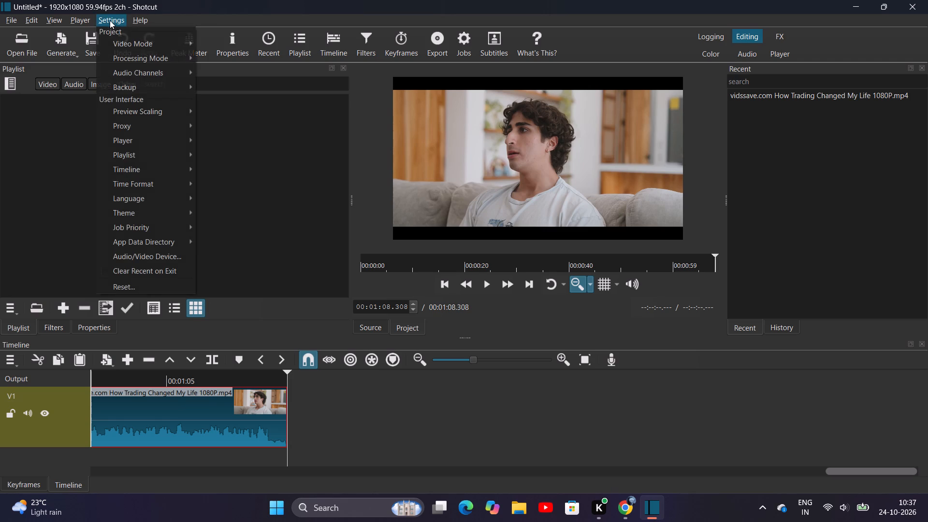
left_click(143, 40)
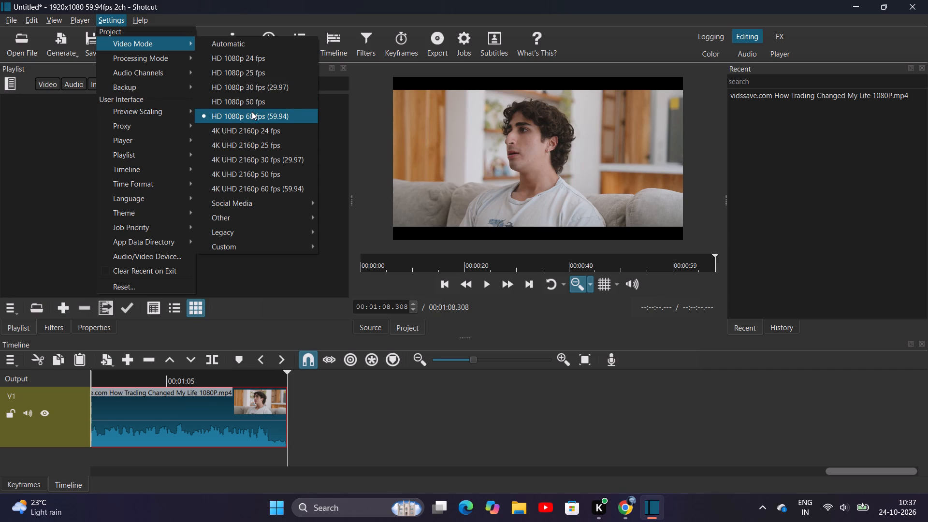
scroll(249, 239, "down", 1)
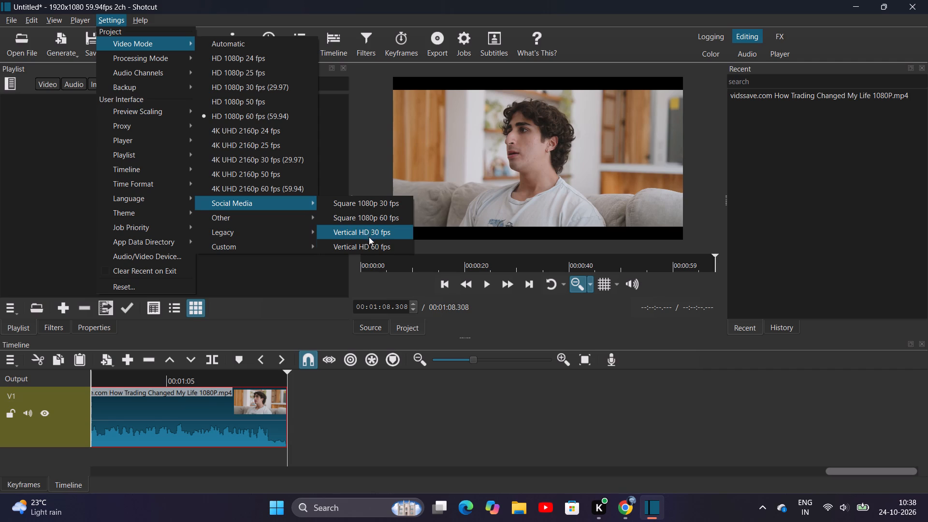
scroll(374, 245, "down", 1)
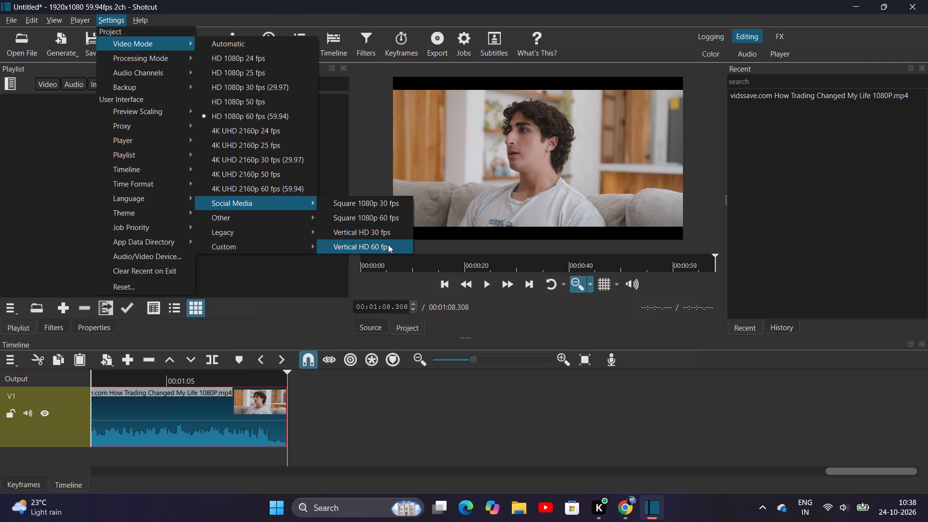
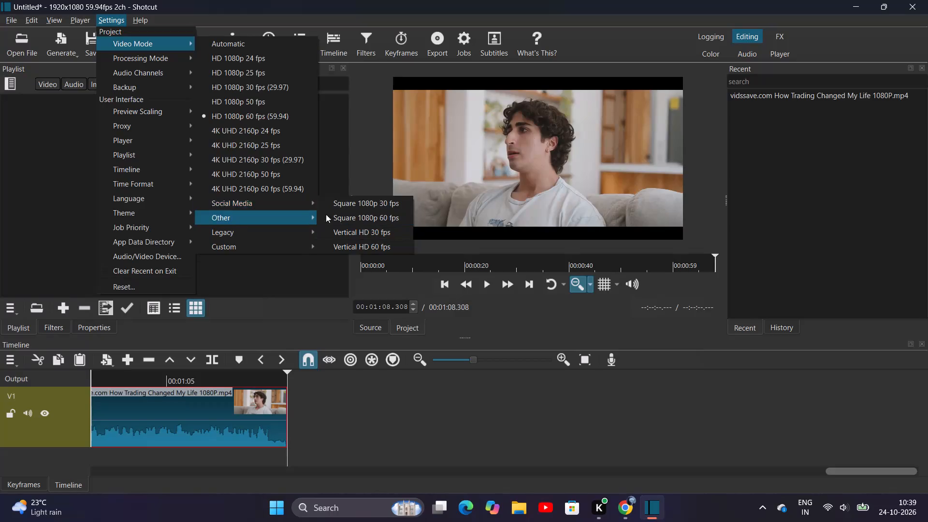
Switch the project's video mode to the social media preset Vertical HD 60 fps and accept the change.
left_click(384, 239)
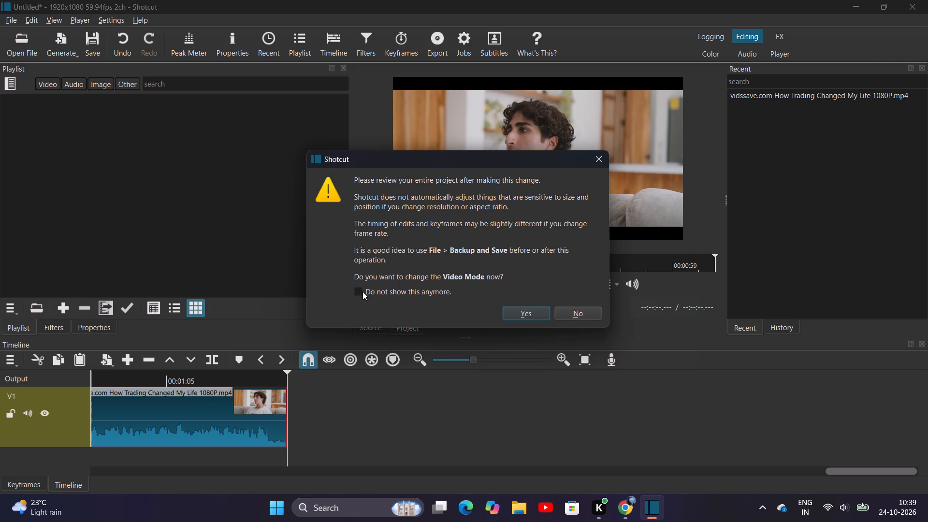
left_click(521, 314)
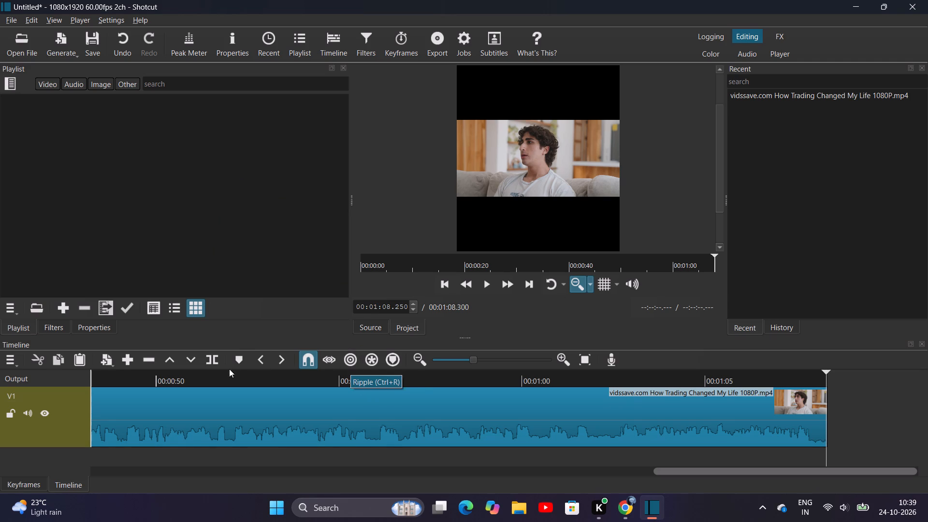
Add the Size, Position & Rotate filter to the trimmed clip on track V1.
left_click(169, 420)
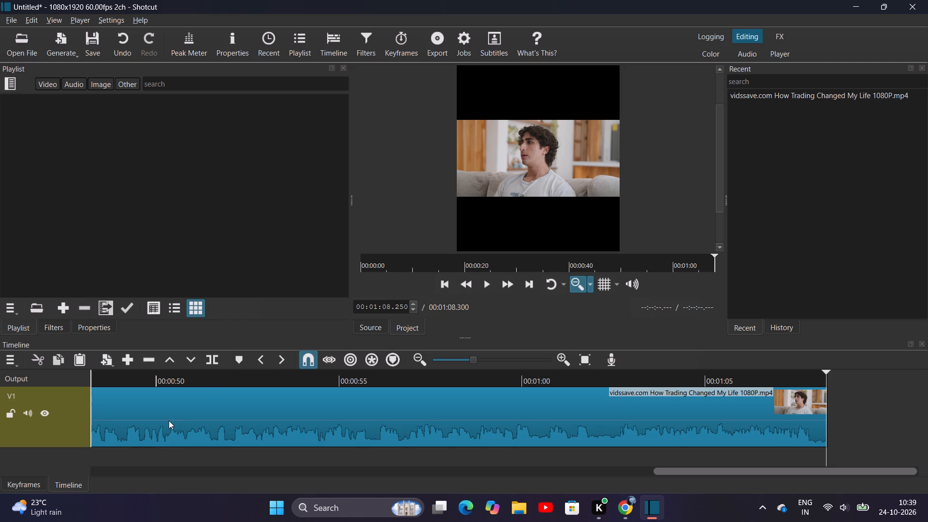
left_click(158, 417)
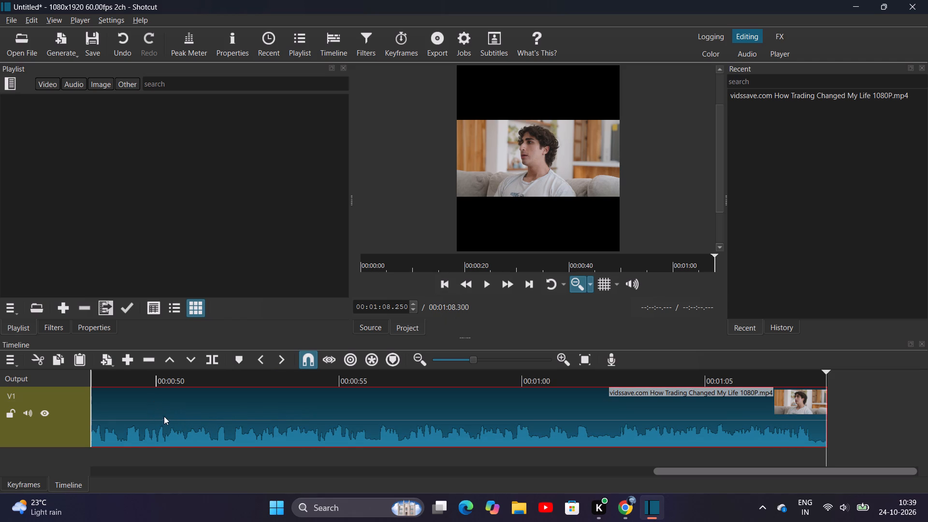
left_click(183, 414)
scroll(235, 405, "down", 1)
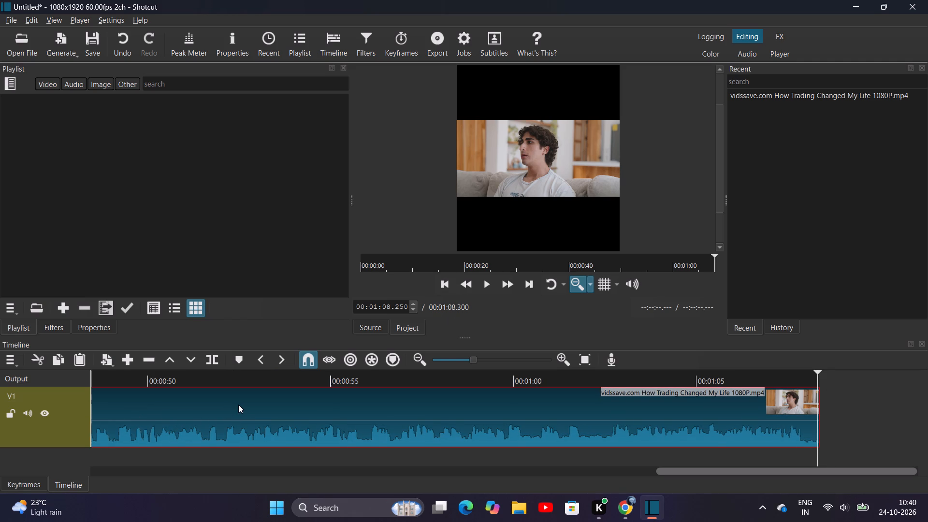
scroll(238, 405, "up", 3)
left_click(211, 421)
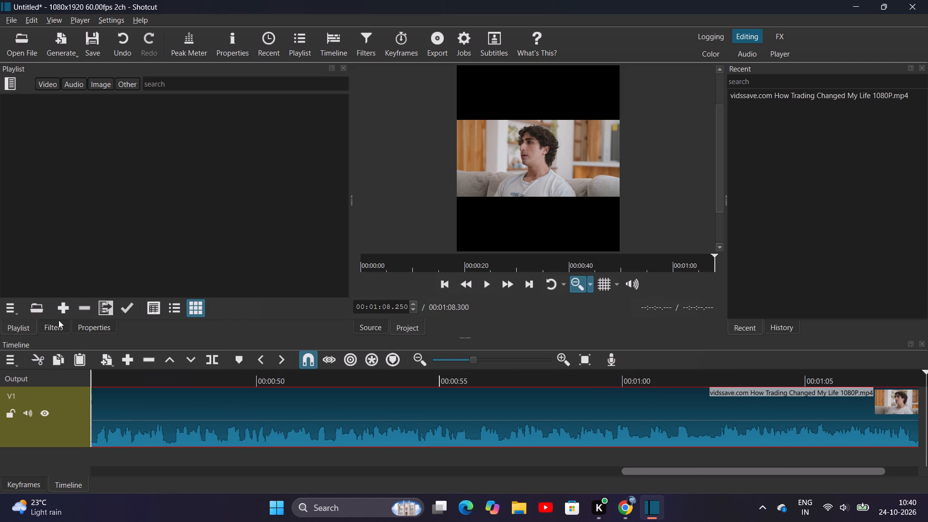
left_click(58, 325)
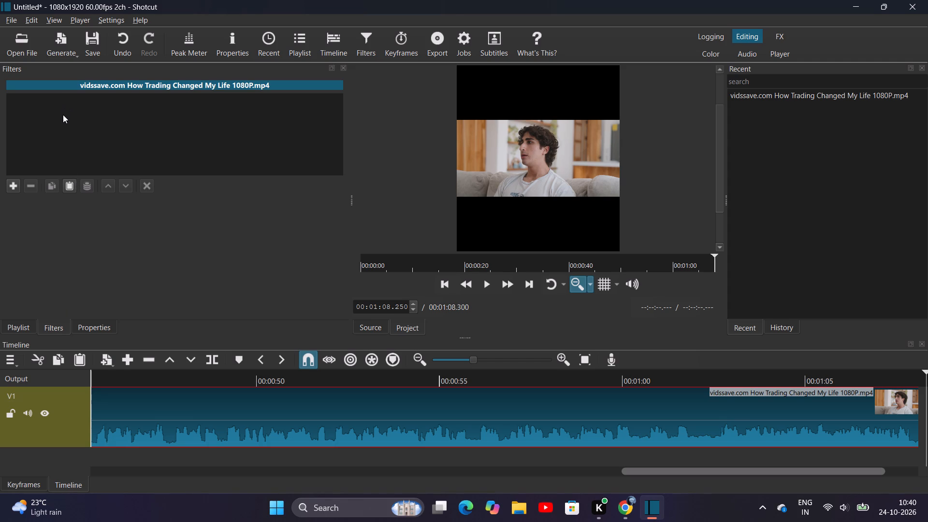
left_click(14, 189)
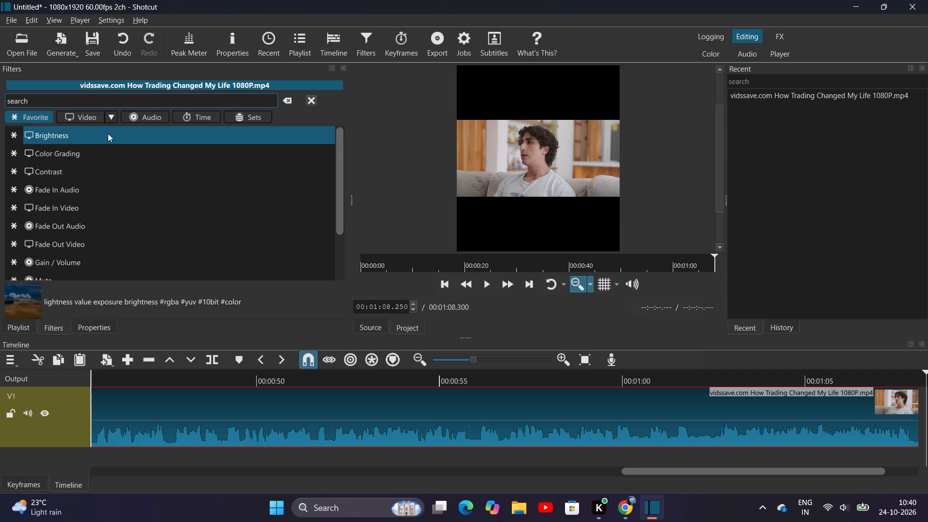
left_click(109, 115)
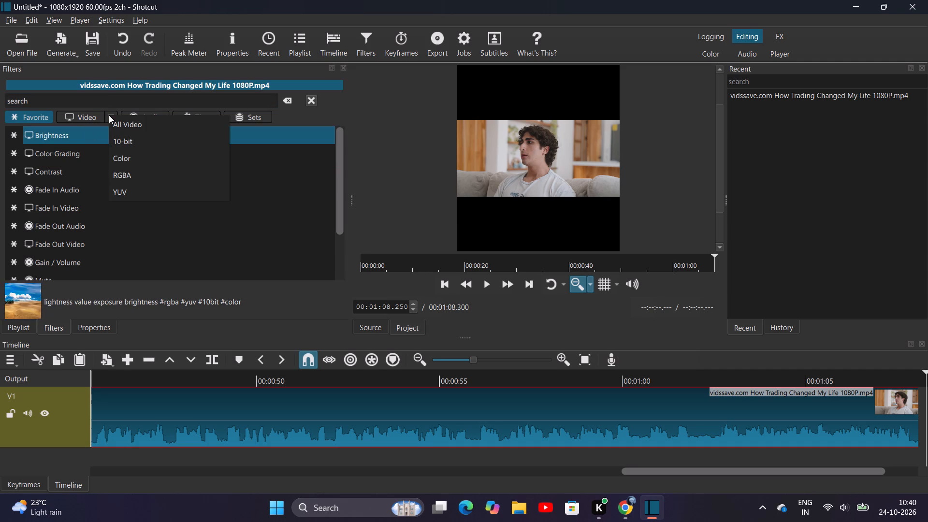
left_click(109, 115)
left_click(62, 116)
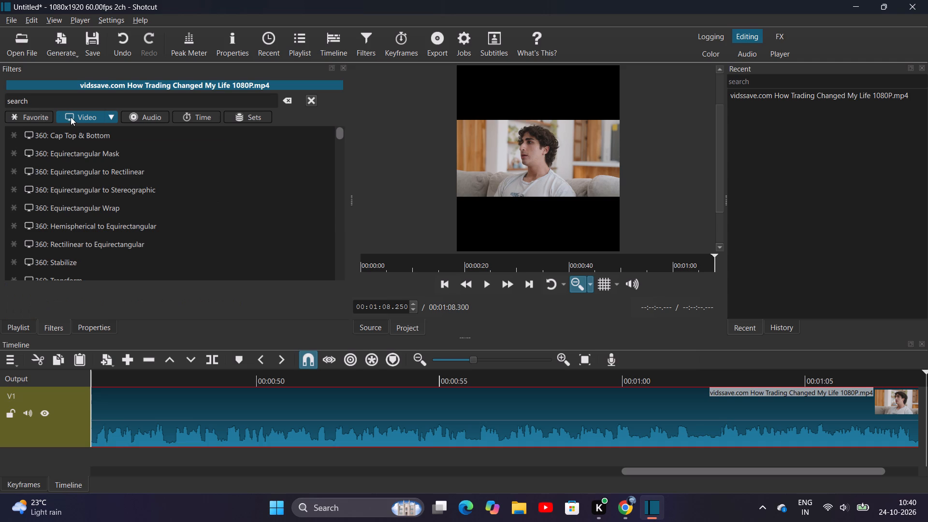
left_click(37, 116)
left_click(41, 101)
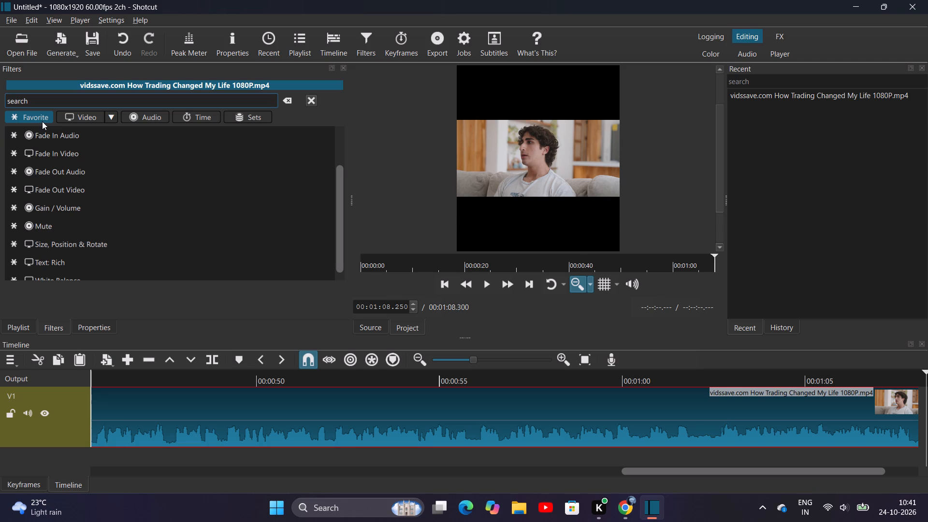
left_click(60, 95)
key("s")
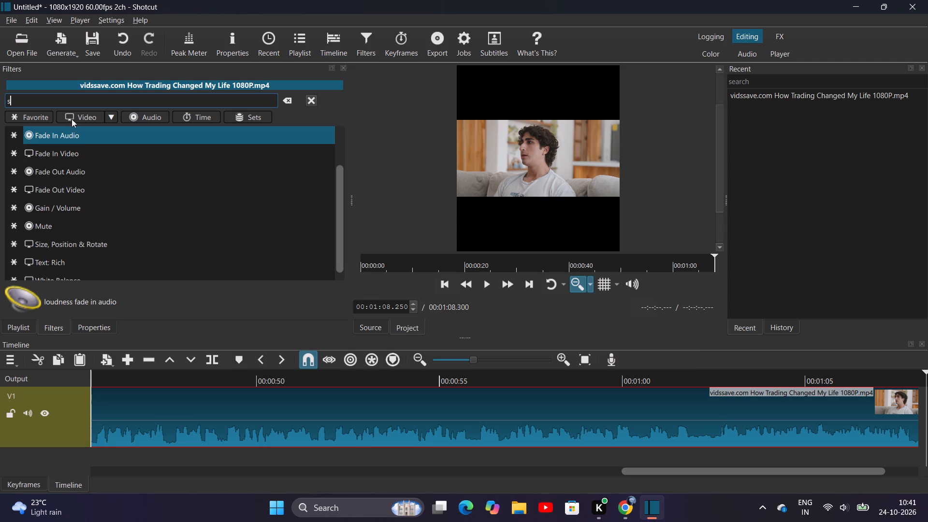
left_click(91, 243)
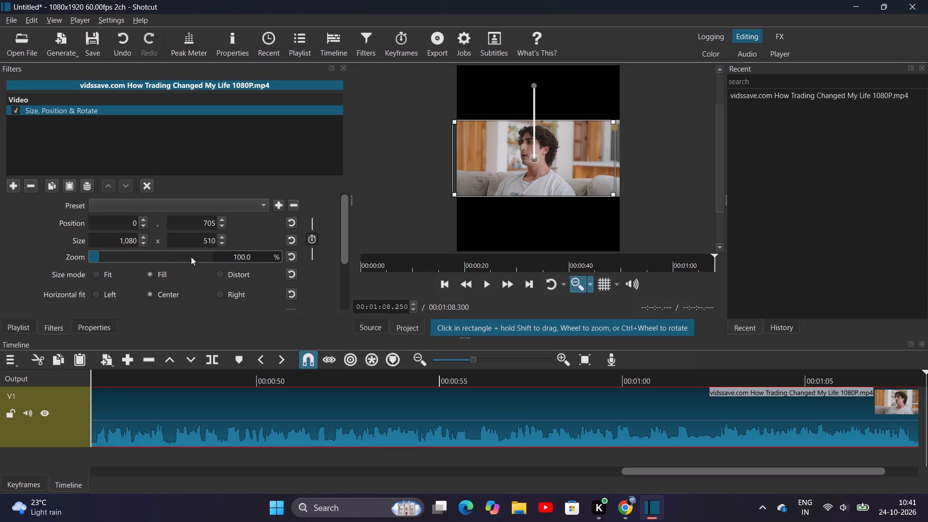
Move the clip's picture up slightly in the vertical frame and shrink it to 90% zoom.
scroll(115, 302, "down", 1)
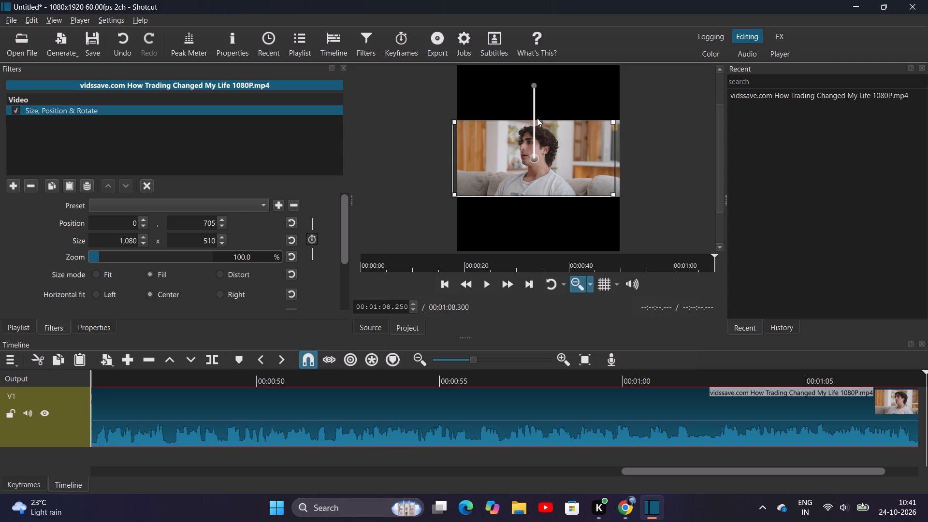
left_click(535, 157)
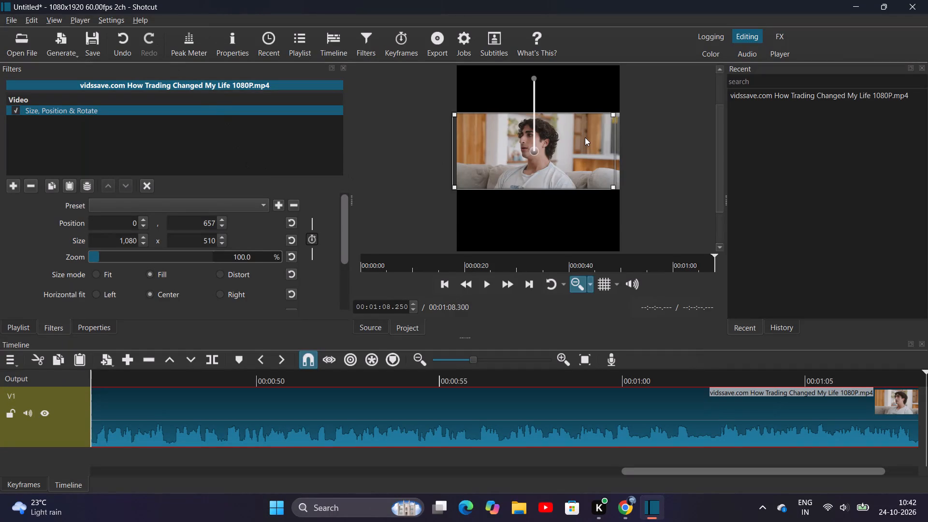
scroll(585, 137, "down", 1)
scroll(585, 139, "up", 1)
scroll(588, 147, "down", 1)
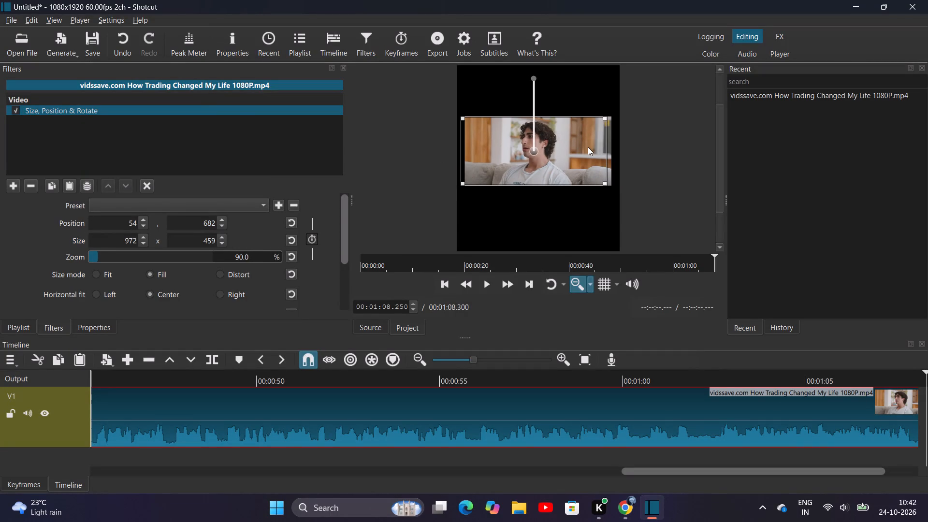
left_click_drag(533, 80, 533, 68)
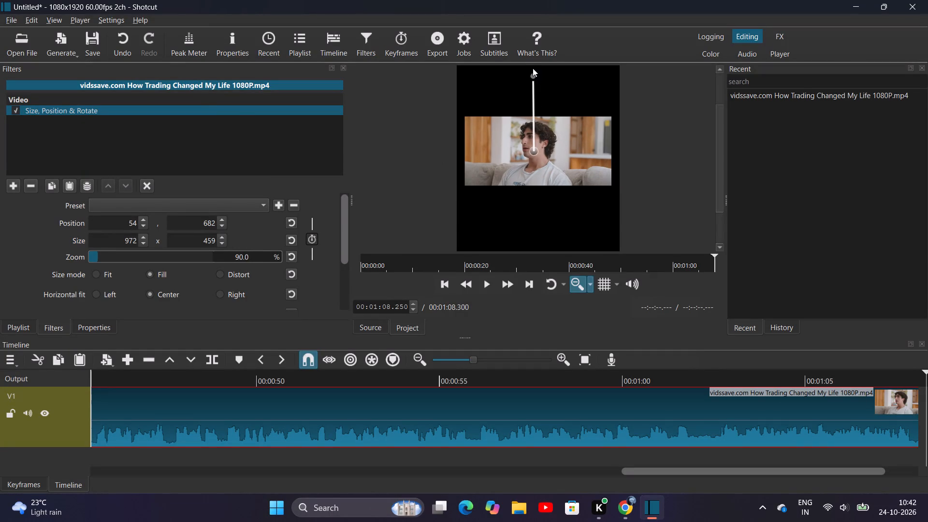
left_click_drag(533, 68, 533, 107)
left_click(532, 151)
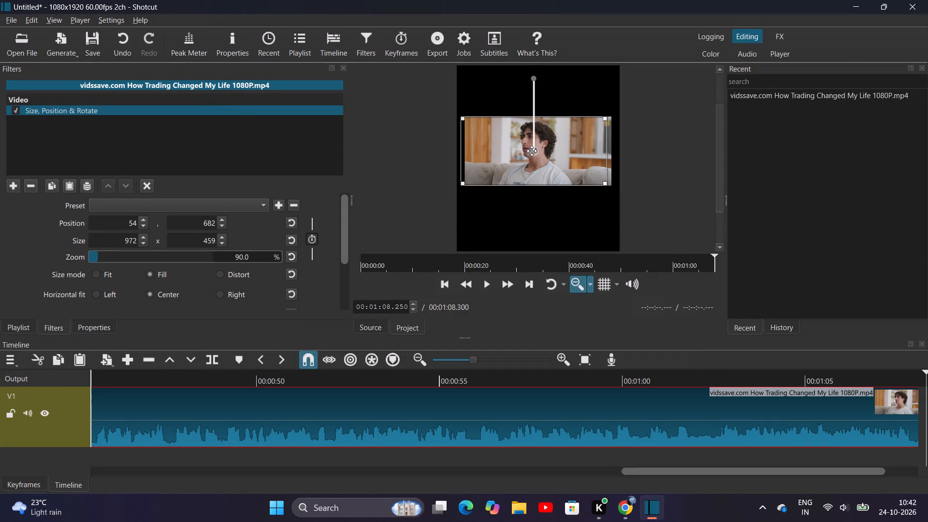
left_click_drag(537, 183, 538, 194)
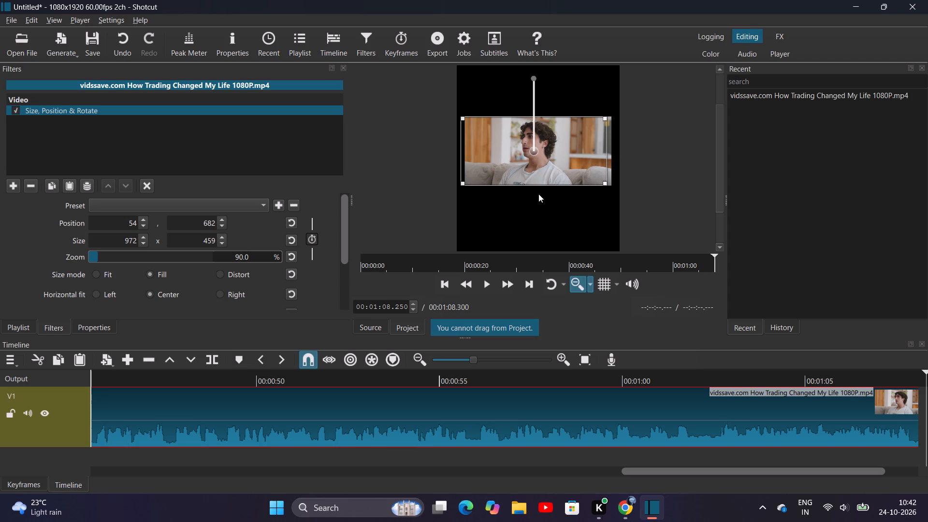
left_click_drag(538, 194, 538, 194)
Enlarge the picture from its lower corner to about 1047 x 494 and move it to about position 44, 686.
left_click(602, 181)
left_click_drag(607, 184, 606, 196)
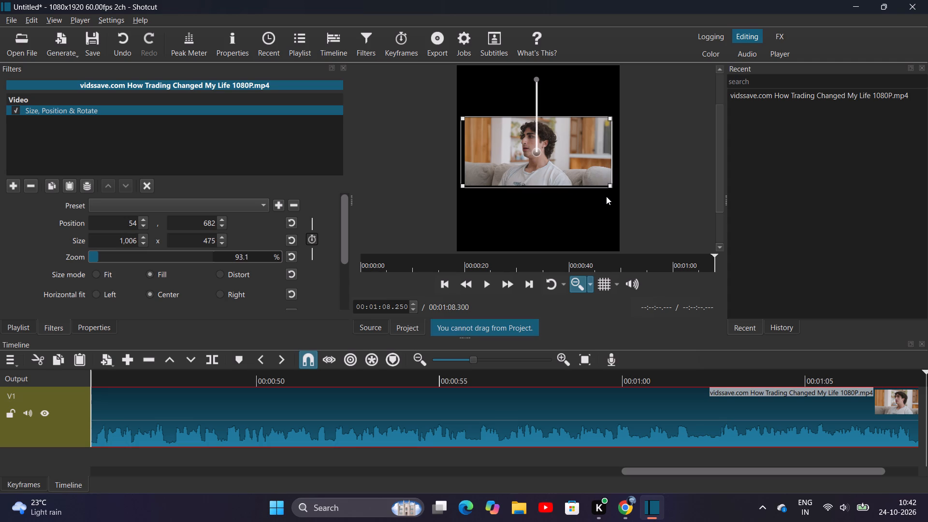
left_click_drag(606, 196, 601, 199)
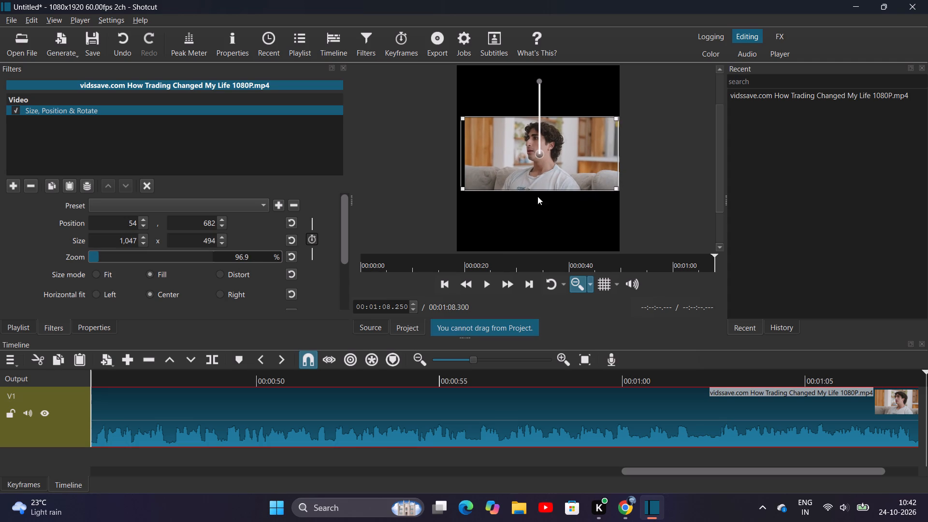
left_click(460, 116)
left_click(461, 117)
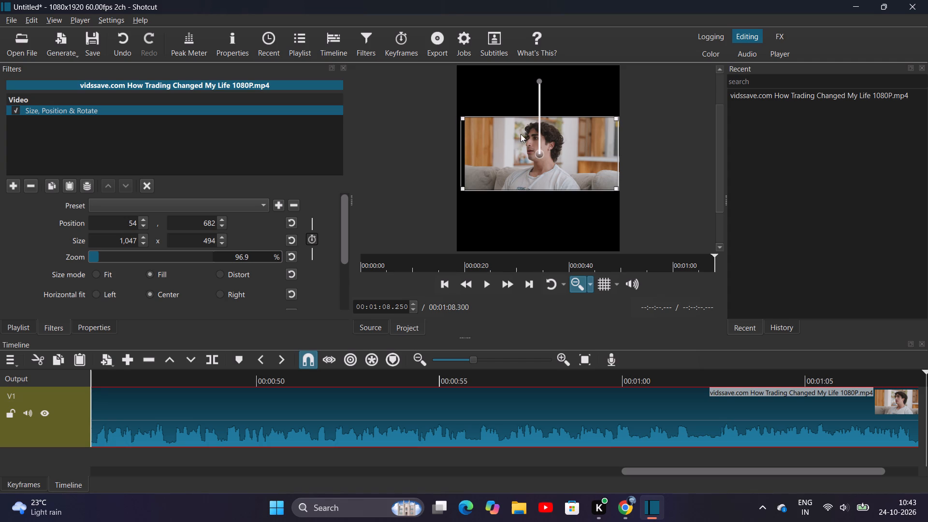
left_click(535, 152)
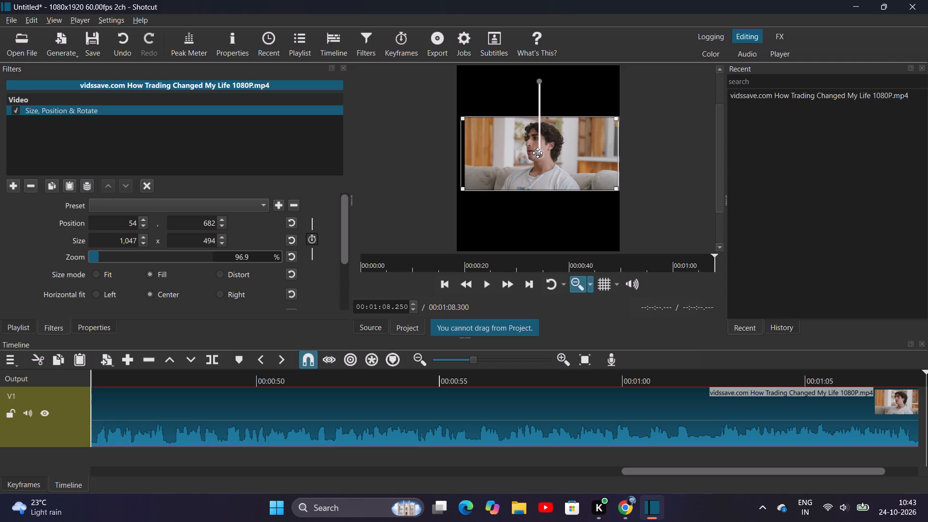
left_click_drag(540, 153, 529, 154)
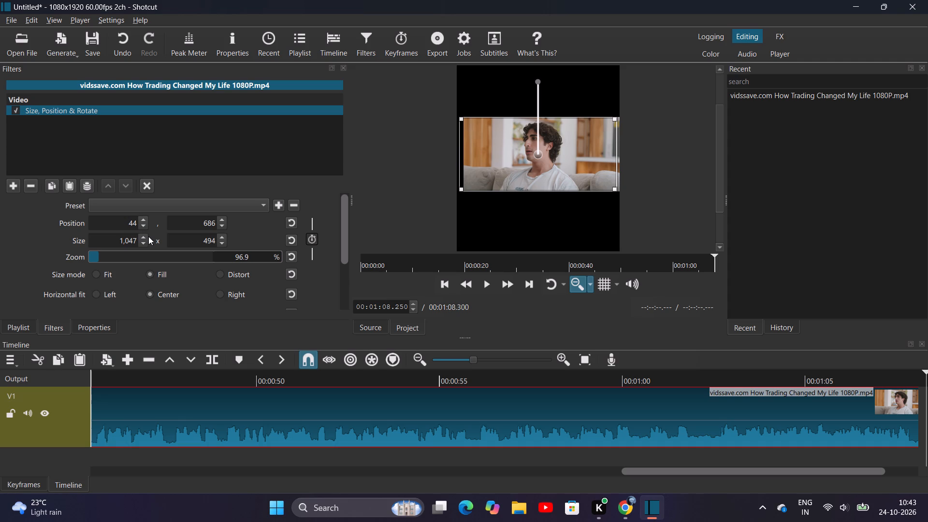
Set the picture's horizontal position to 0 in the Size, Position & Rotate filter.
triple_click(141, 225)
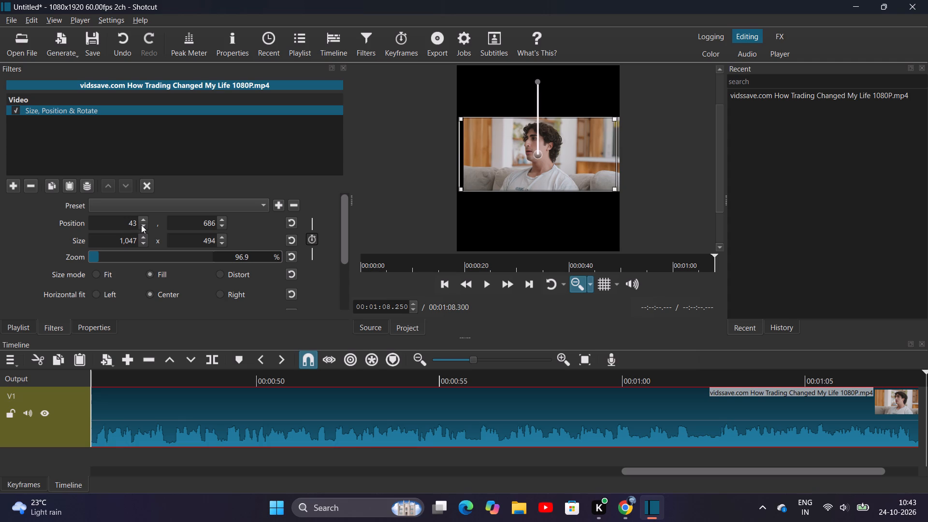
triple_click(141, 225)
triple_click(141, 225)
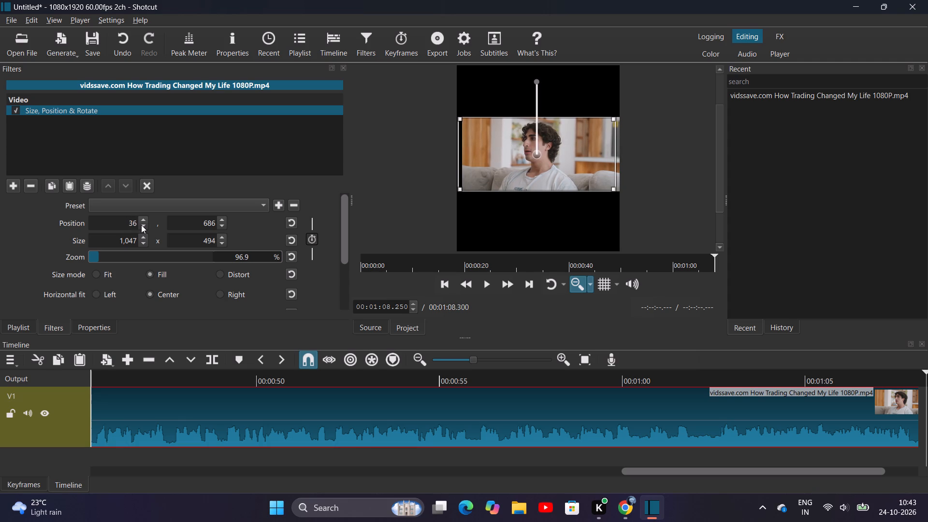
triple_click(141, 225)
triple_click(141, 225)
double_click(141, 225)
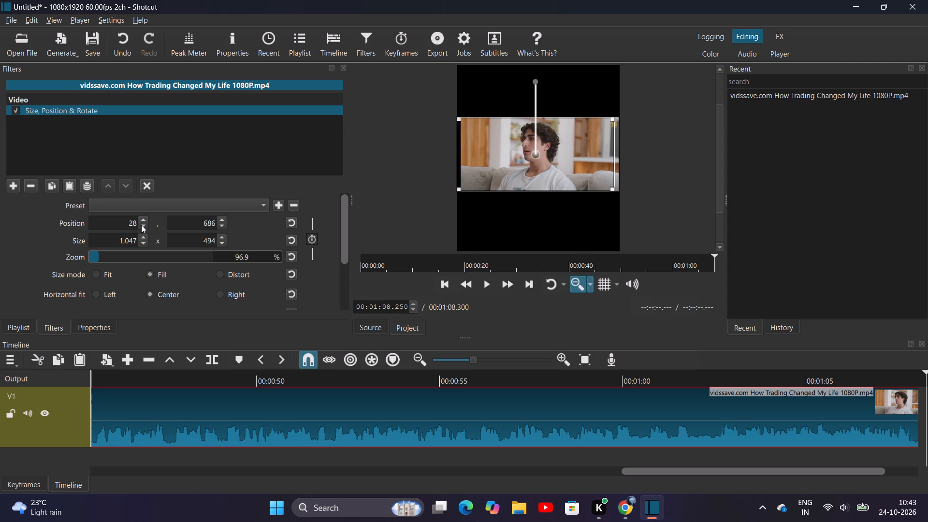
triple_click(141, 225)
left_click(135, 218)
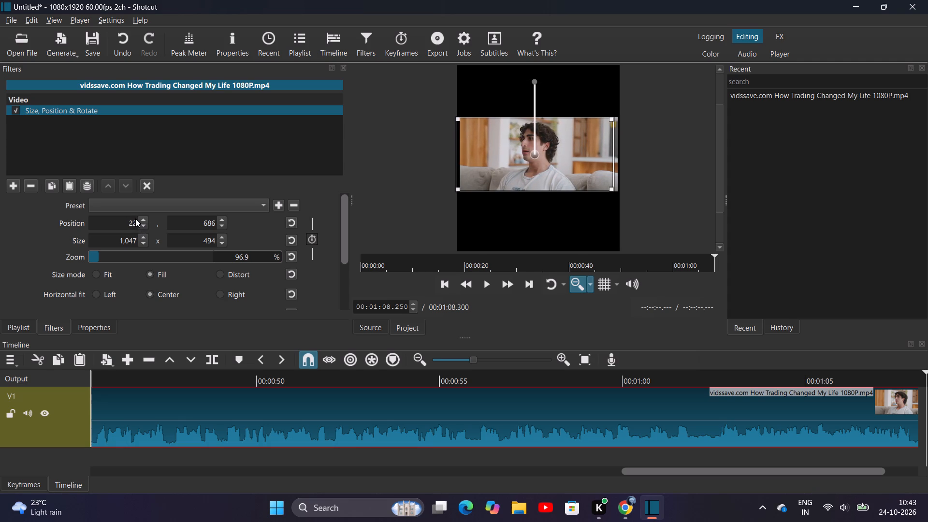
left_click(132, 219)
key("BackSpace")
key("Right")
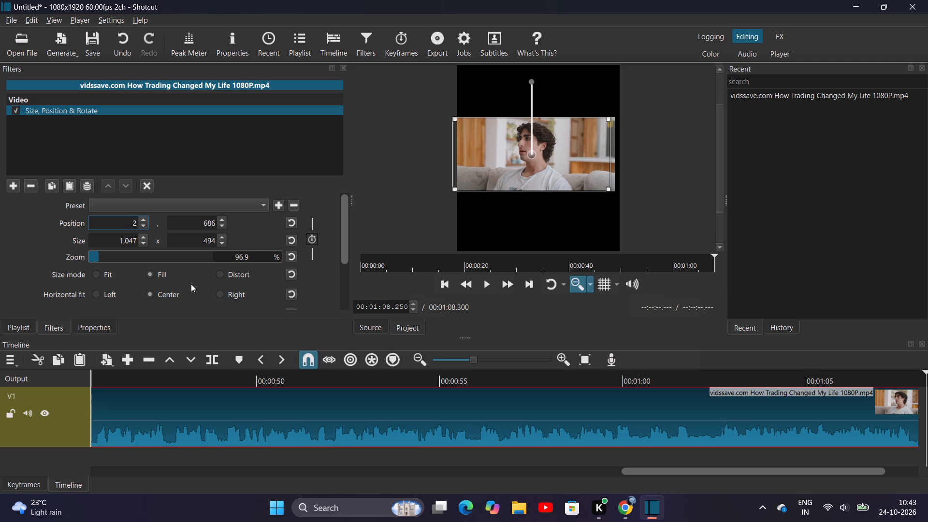
key("BackSpace")
key("0")
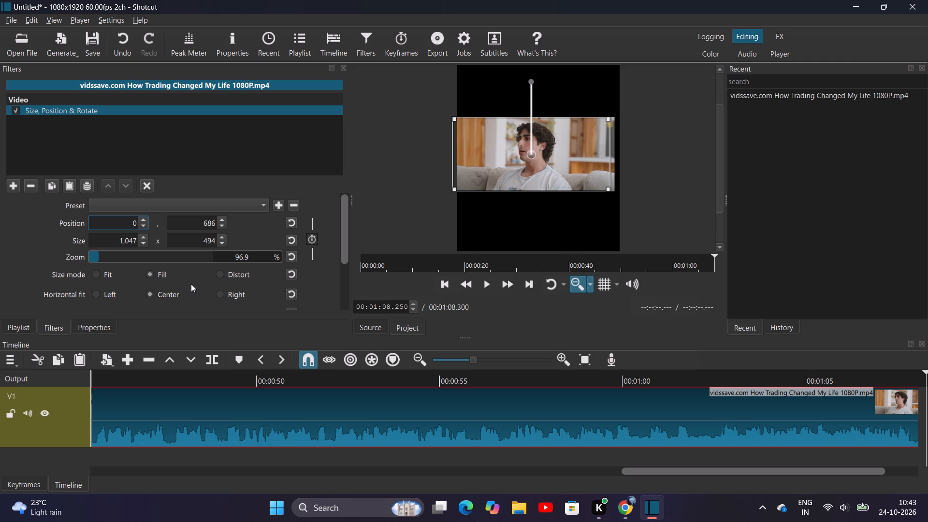
key("Right")
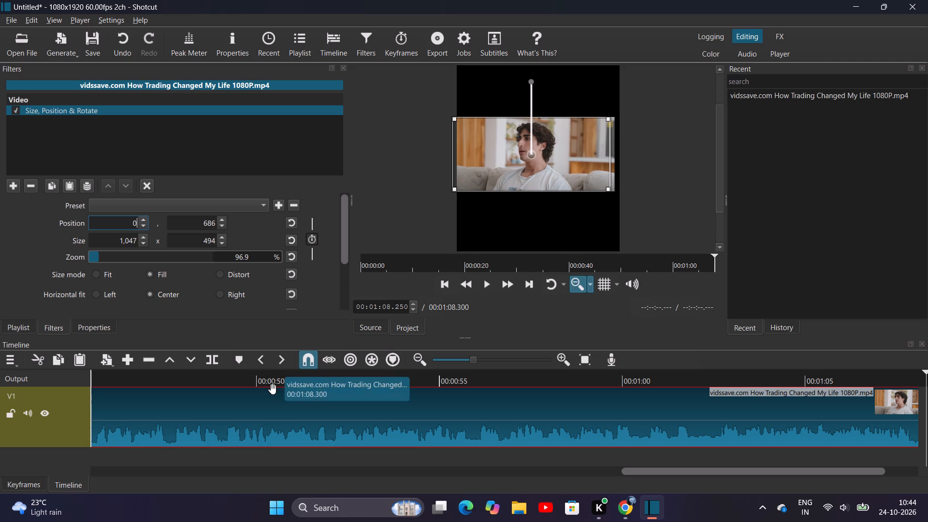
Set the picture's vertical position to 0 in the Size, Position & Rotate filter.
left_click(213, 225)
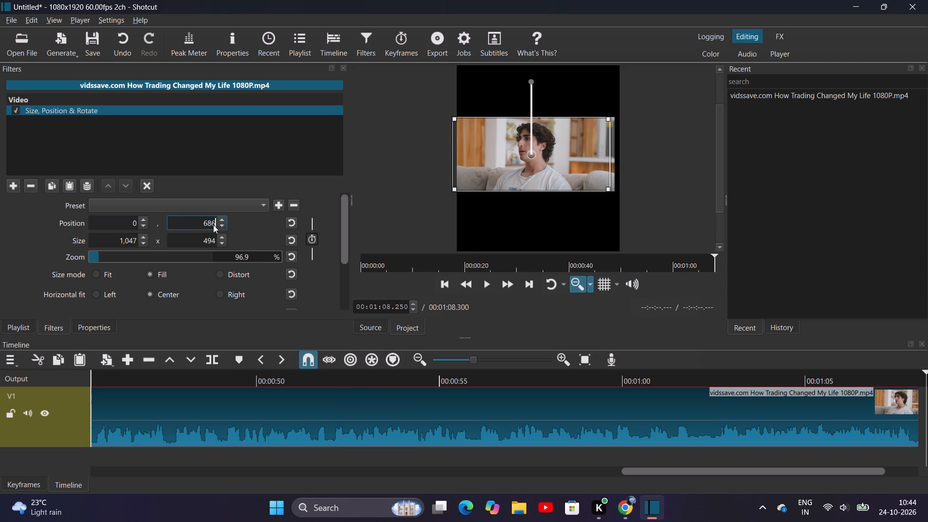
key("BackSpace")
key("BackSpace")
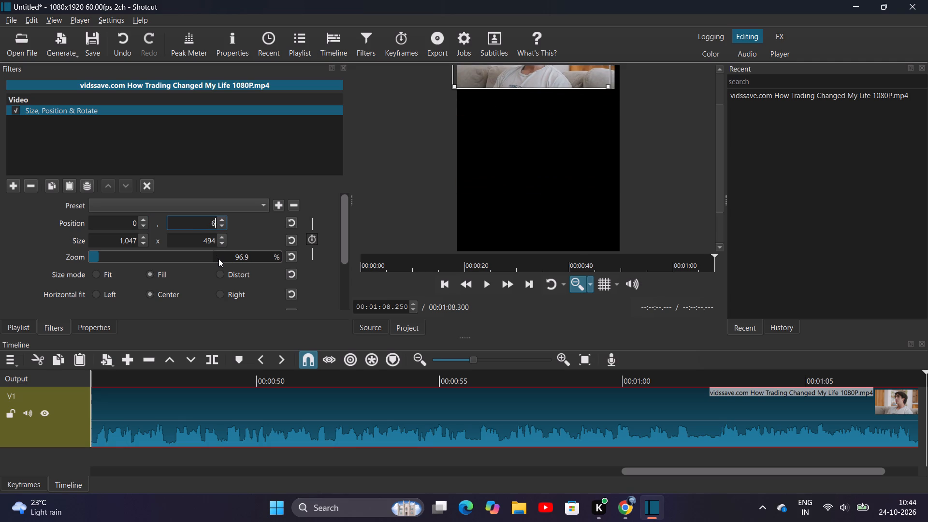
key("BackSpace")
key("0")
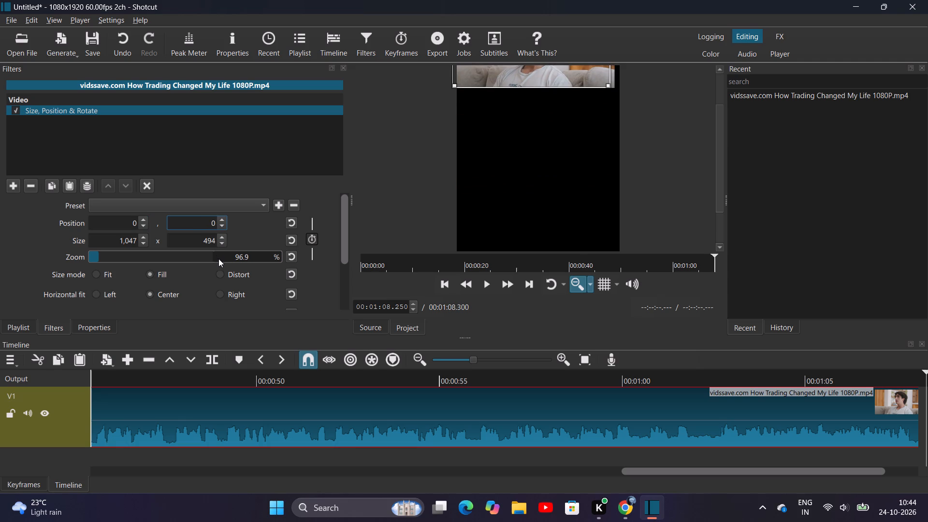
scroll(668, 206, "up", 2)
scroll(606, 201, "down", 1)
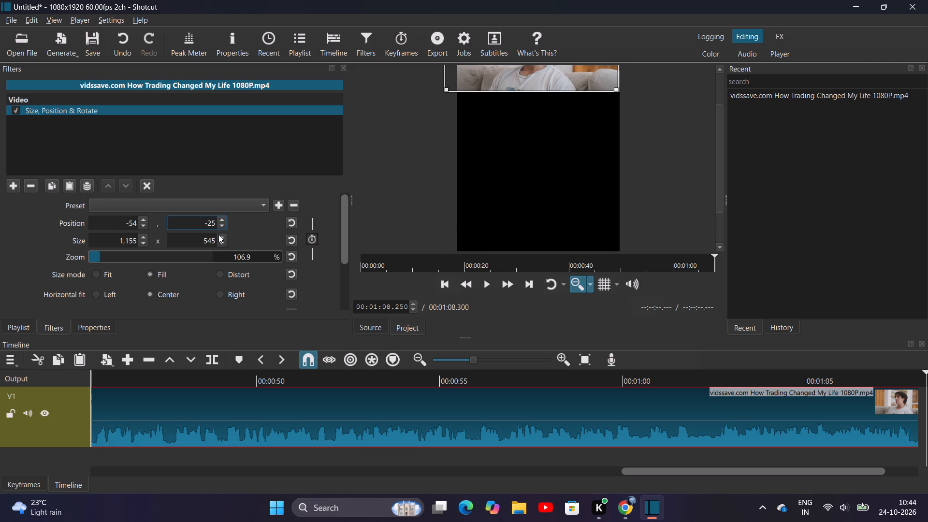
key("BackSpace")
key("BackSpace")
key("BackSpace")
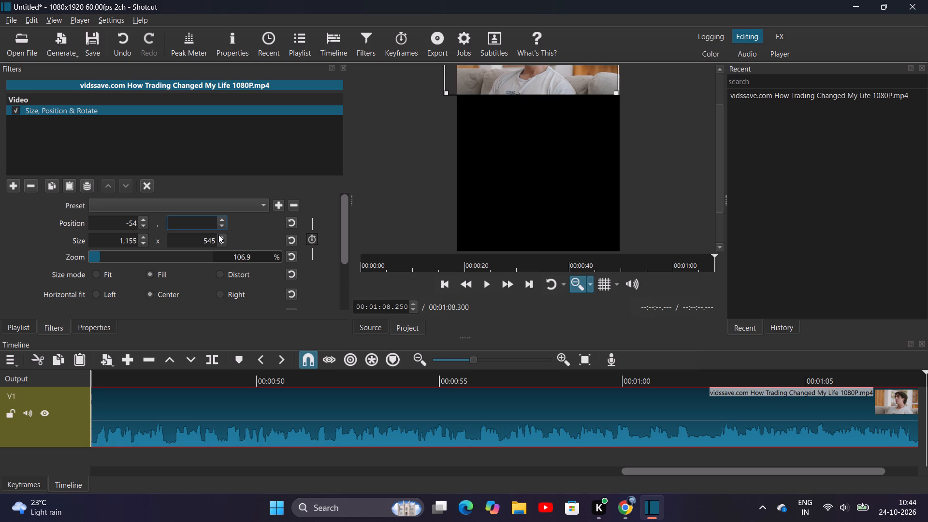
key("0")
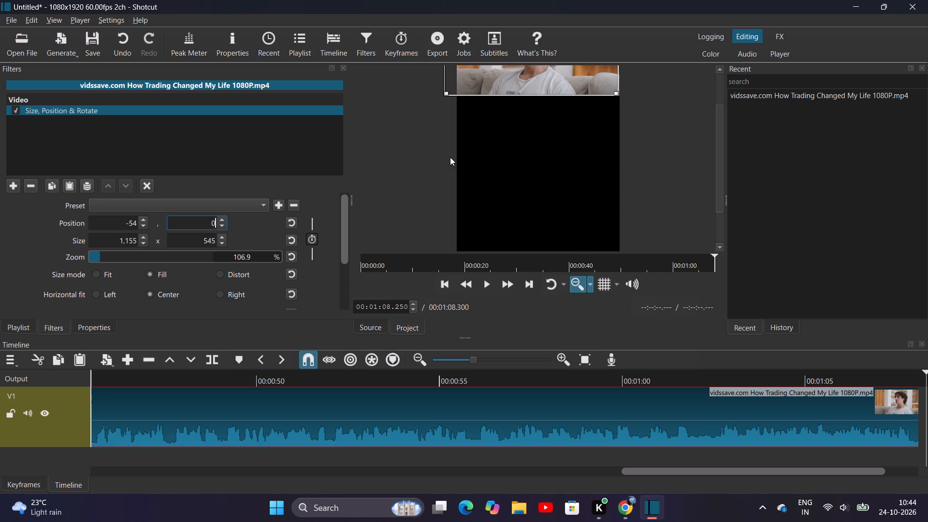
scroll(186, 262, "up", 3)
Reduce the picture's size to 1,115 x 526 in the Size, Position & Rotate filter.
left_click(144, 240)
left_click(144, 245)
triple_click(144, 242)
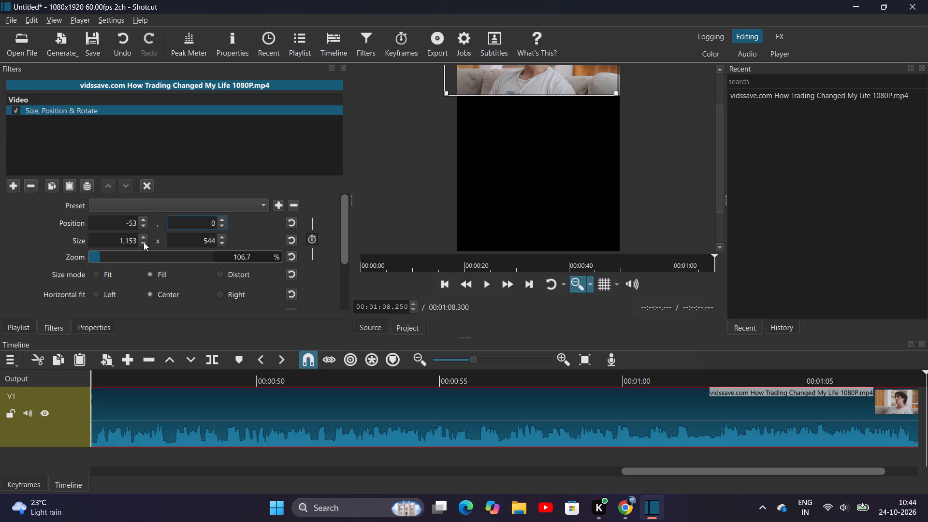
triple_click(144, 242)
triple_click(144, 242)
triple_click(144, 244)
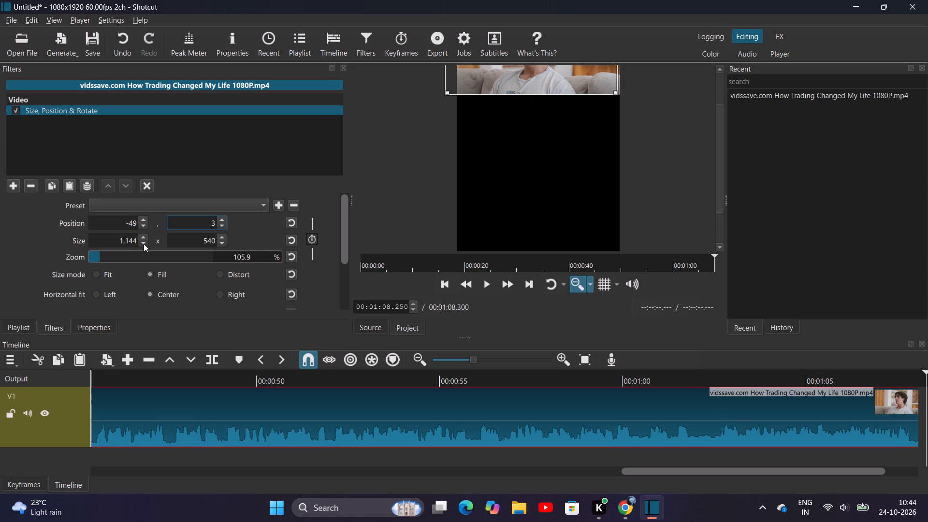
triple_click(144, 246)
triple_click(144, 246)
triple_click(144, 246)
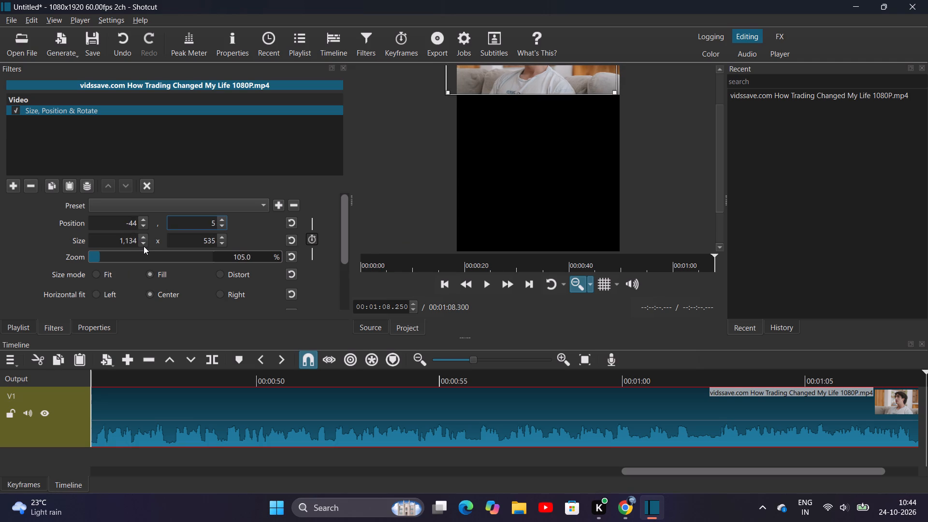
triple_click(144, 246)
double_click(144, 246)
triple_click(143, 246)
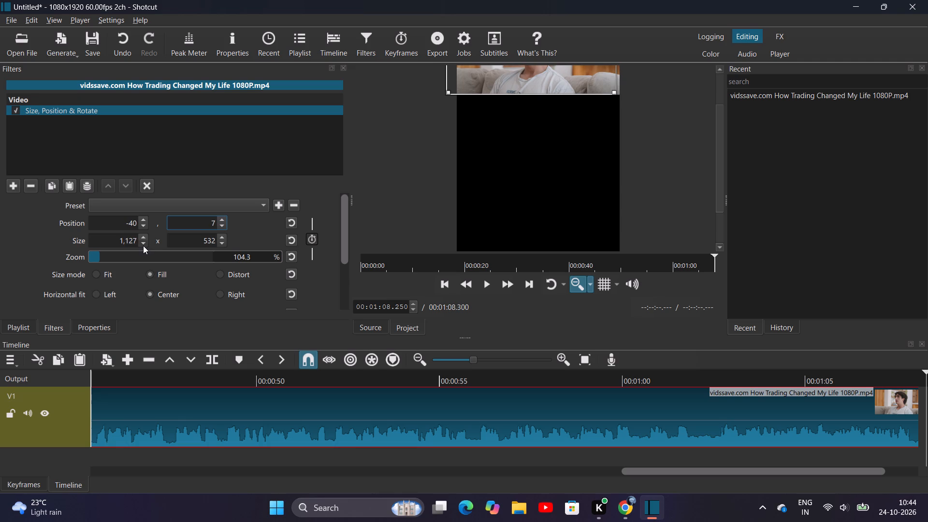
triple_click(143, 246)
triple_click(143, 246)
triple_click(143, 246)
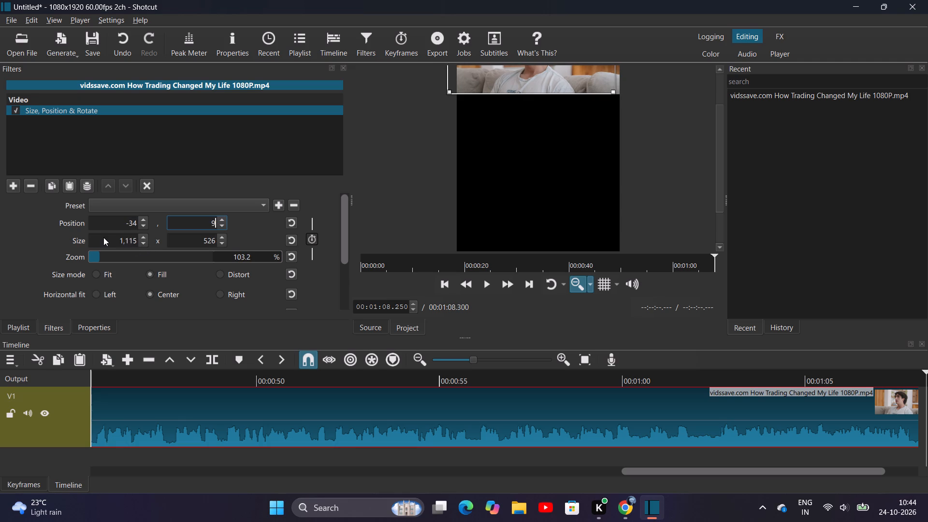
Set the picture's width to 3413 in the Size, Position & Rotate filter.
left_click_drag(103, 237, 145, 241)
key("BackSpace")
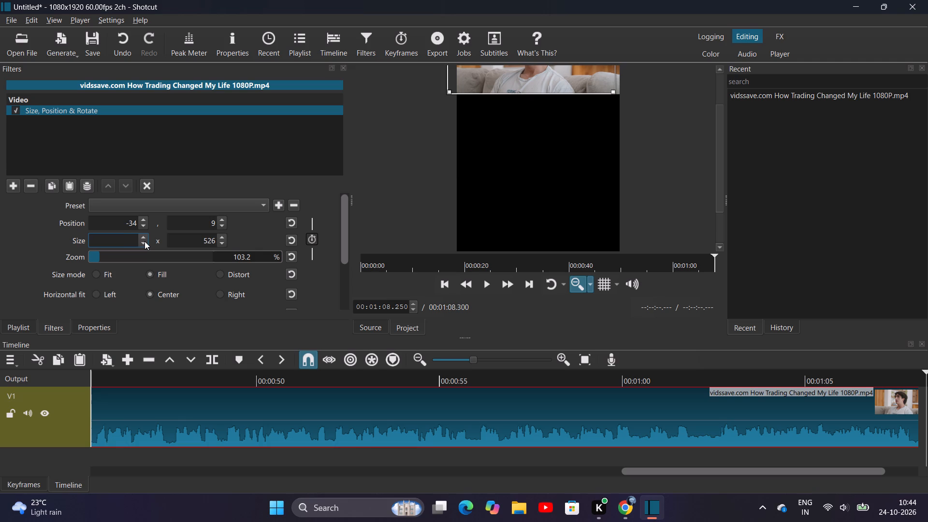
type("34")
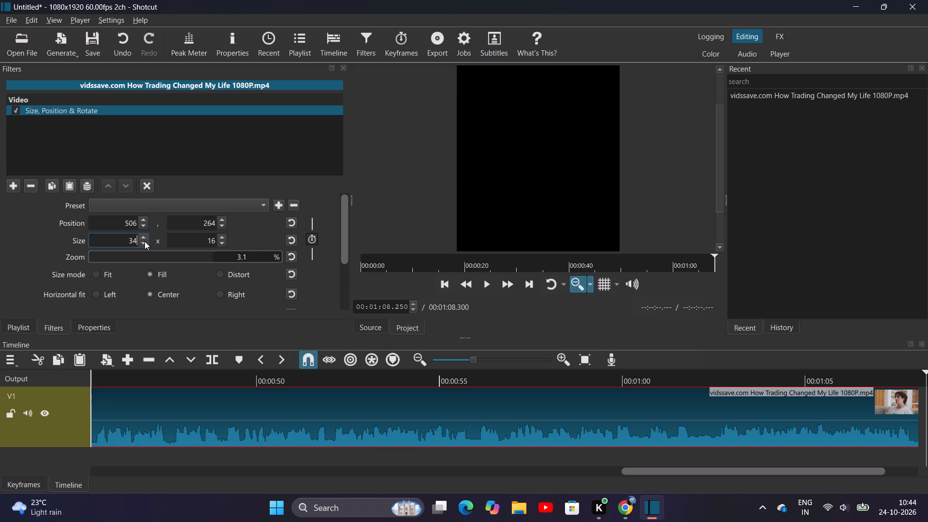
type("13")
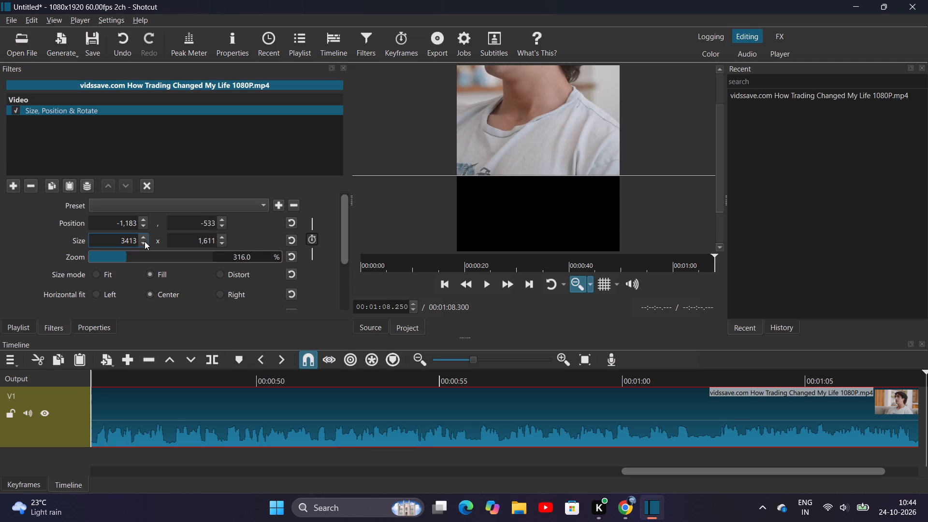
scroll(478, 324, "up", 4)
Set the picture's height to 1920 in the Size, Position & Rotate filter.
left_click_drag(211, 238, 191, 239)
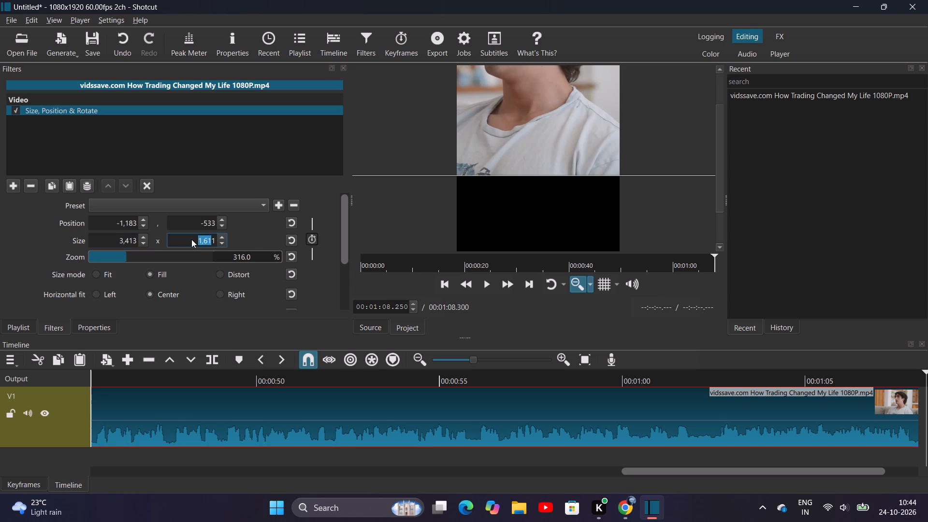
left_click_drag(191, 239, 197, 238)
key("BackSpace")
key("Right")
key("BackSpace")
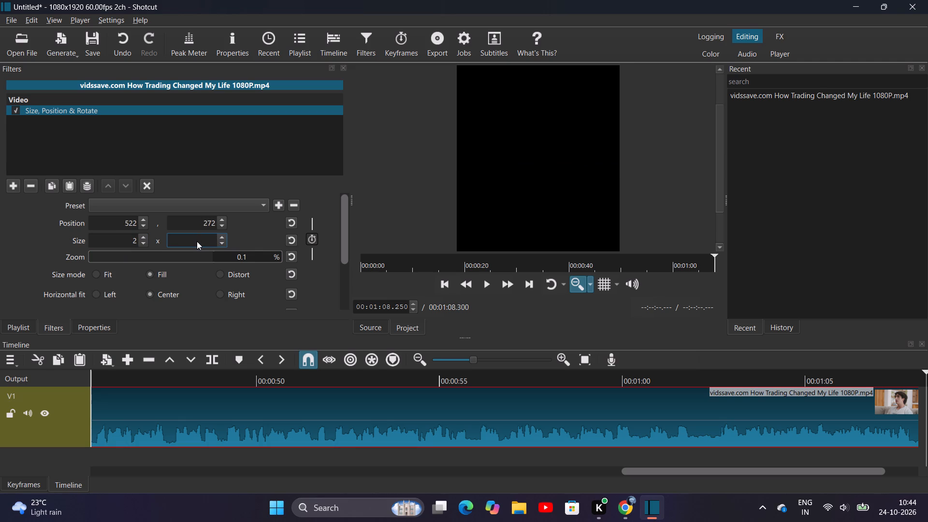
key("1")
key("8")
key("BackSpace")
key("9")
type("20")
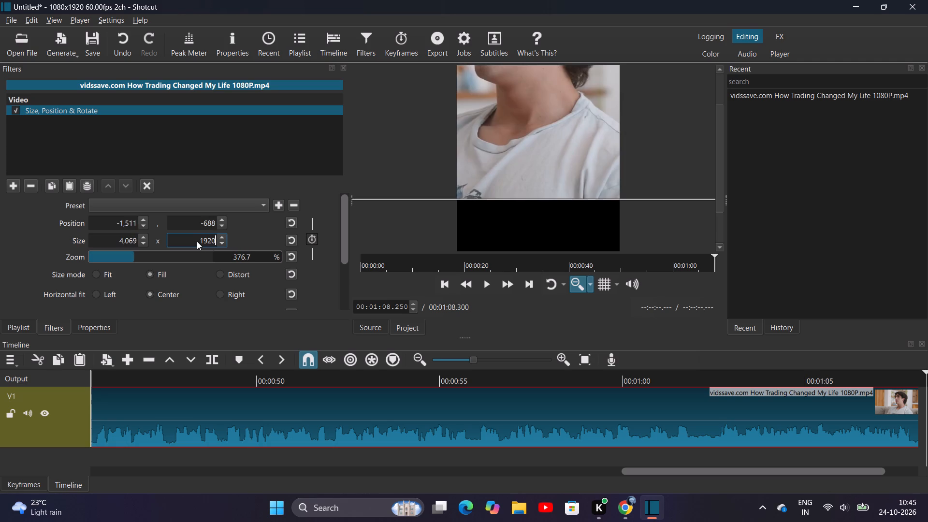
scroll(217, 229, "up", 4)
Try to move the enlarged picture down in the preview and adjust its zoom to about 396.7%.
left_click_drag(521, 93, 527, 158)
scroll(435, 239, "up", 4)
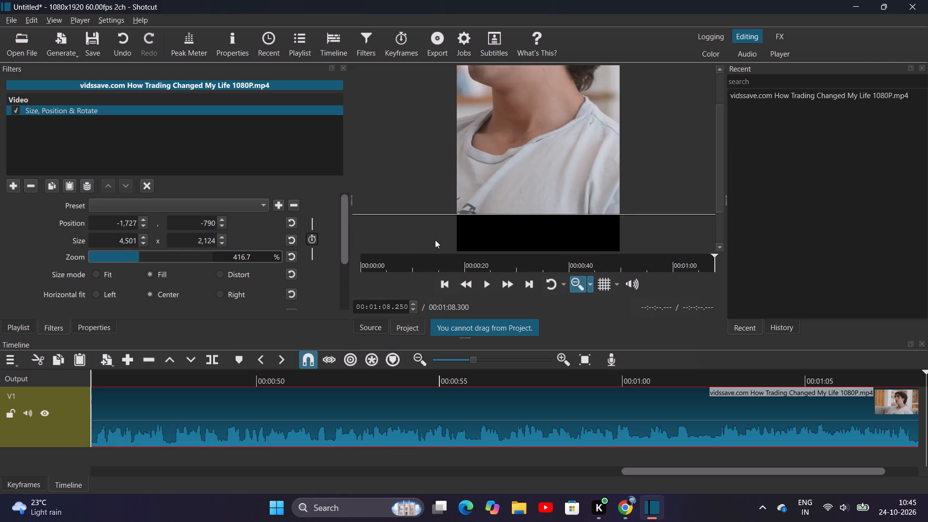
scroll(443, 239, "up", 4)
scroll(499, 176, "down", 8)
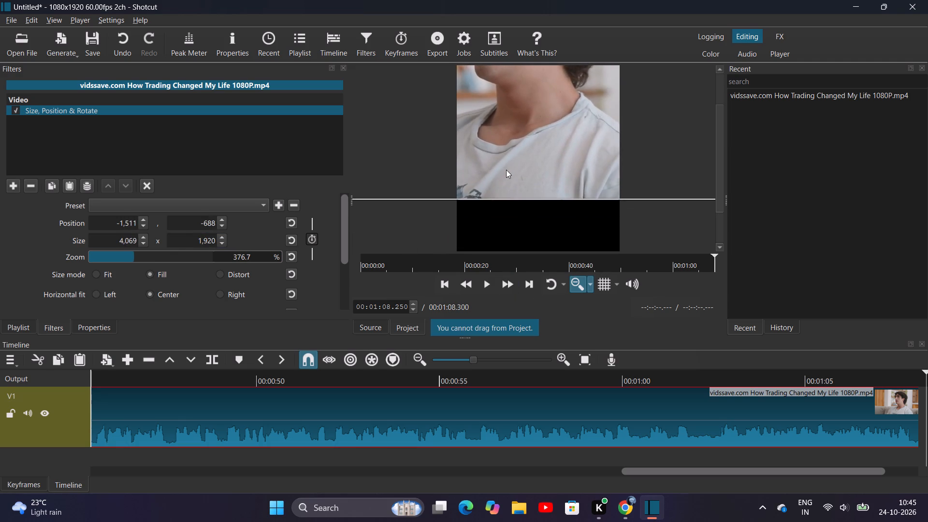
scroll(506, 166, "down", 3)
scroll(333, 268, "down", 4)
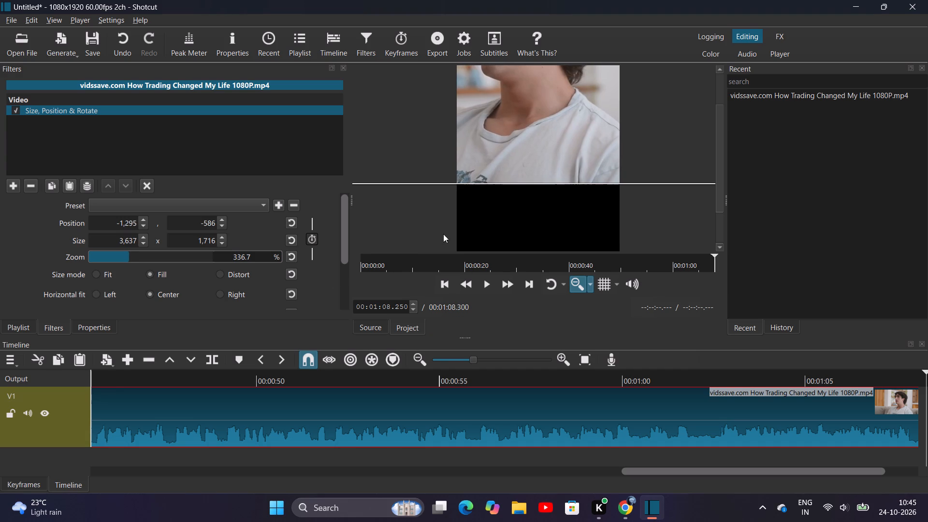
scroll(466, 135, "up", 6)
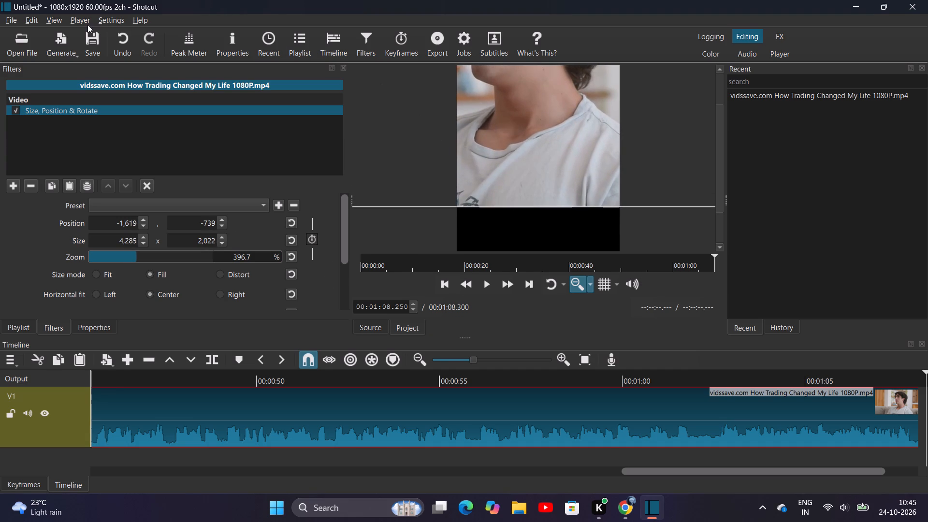
Undo back past adding the Size, Position & Rotate filter, and redo the clip-end trims on track V1.
triple_click(118, 41)
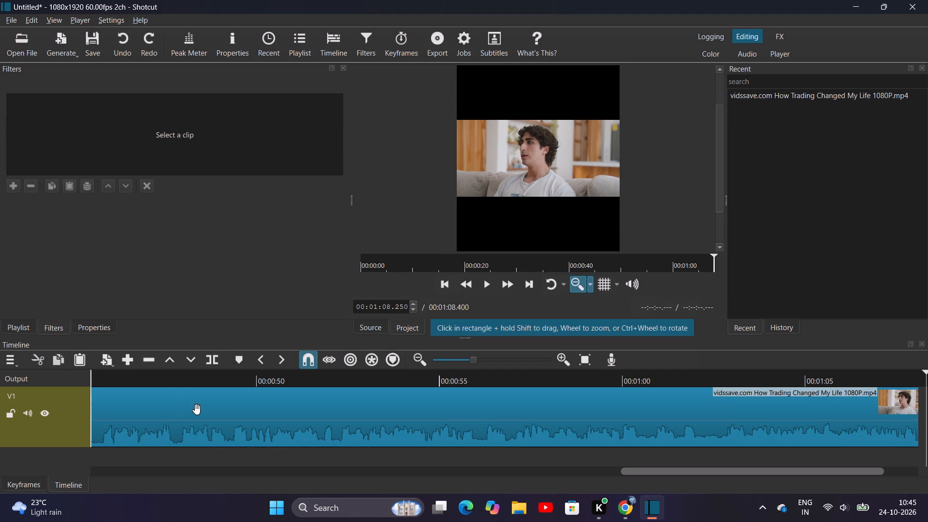
left_click(155, 39)
left_click(154, 40)
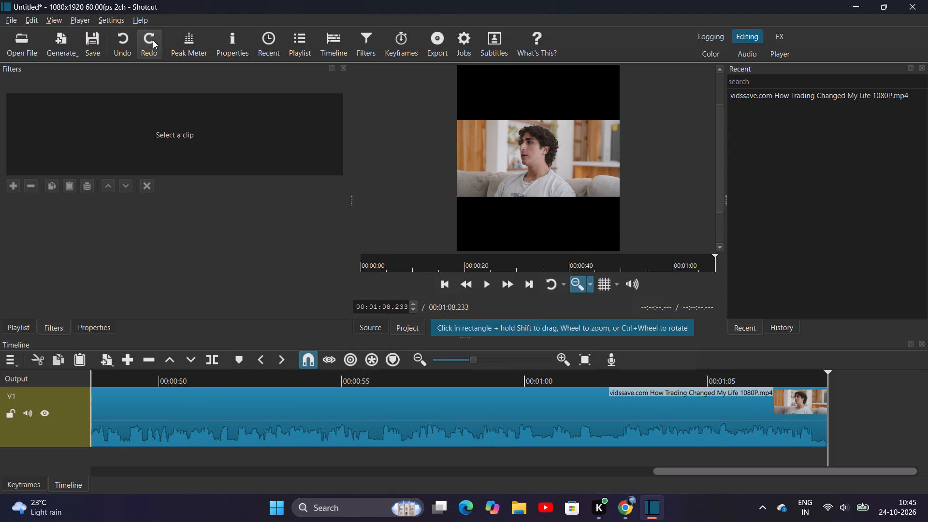
left_click(153, 40)
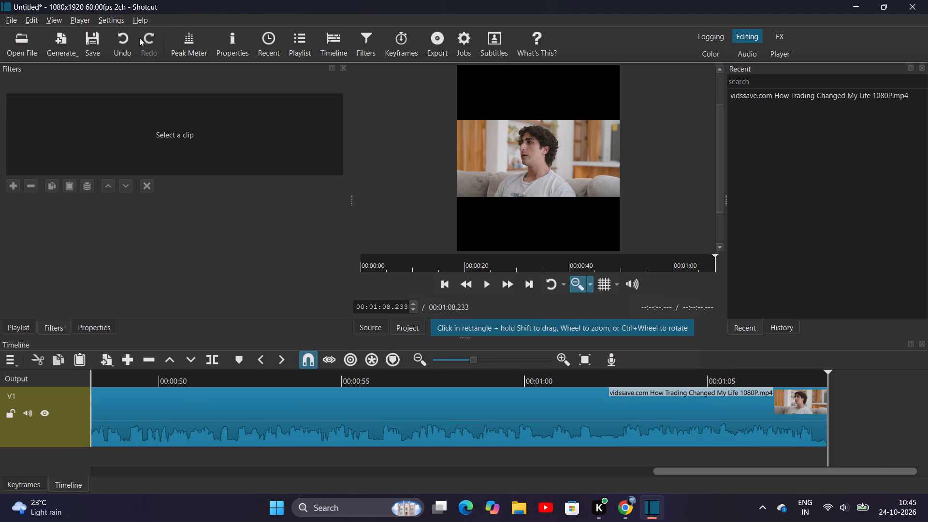
left_click(146, 39)
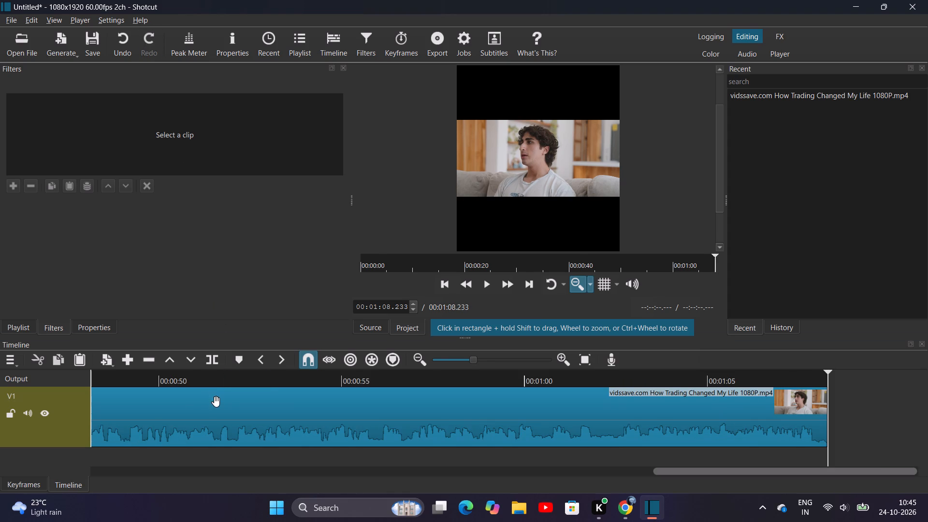
Add a fresh Size, Position & Rotate filter to the clip on track V1.
left_click(216, 402)
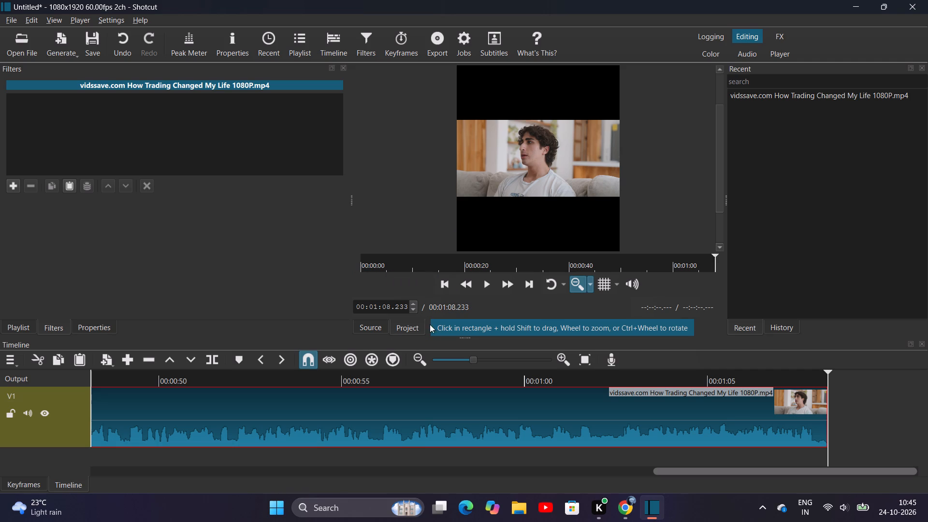
left_click(47, 324)
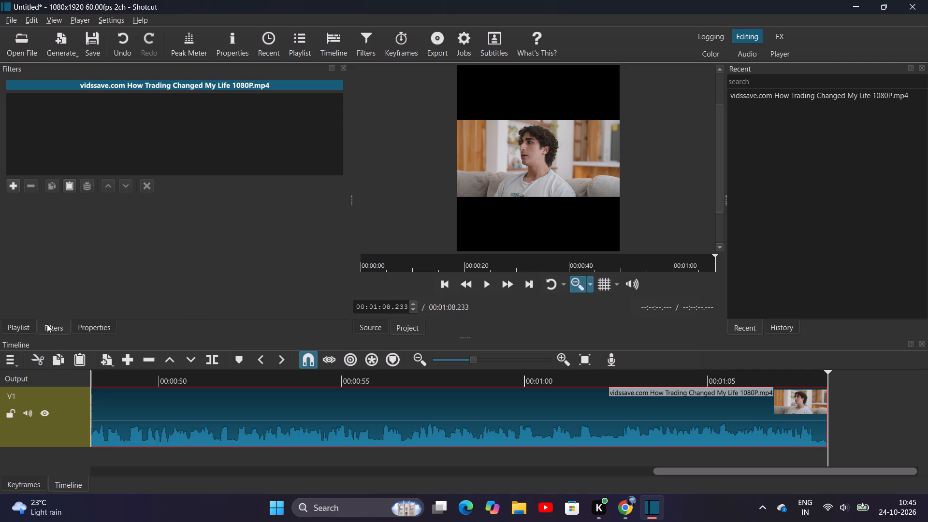
left_click(7, 187)
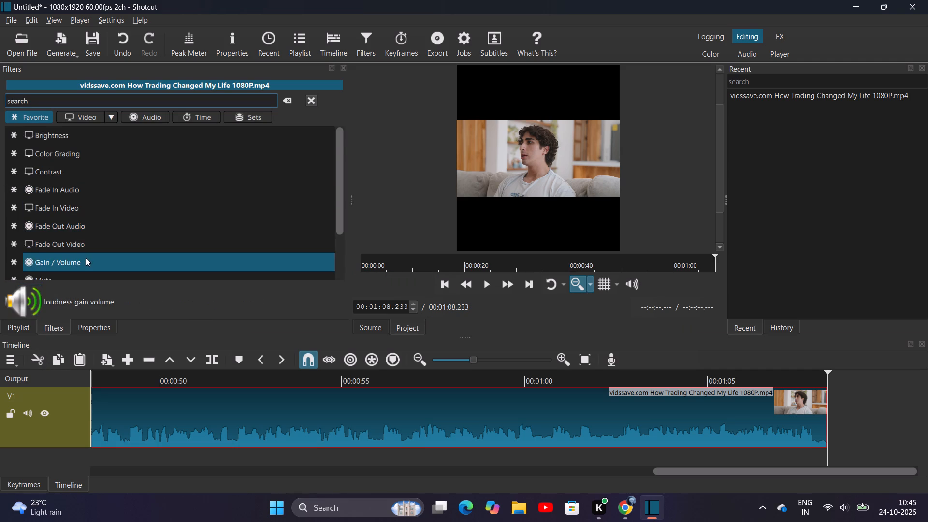
scroll(86, 258, "down", 1)
left_click(77, 116)
scroll(103, 222, "down", 3)
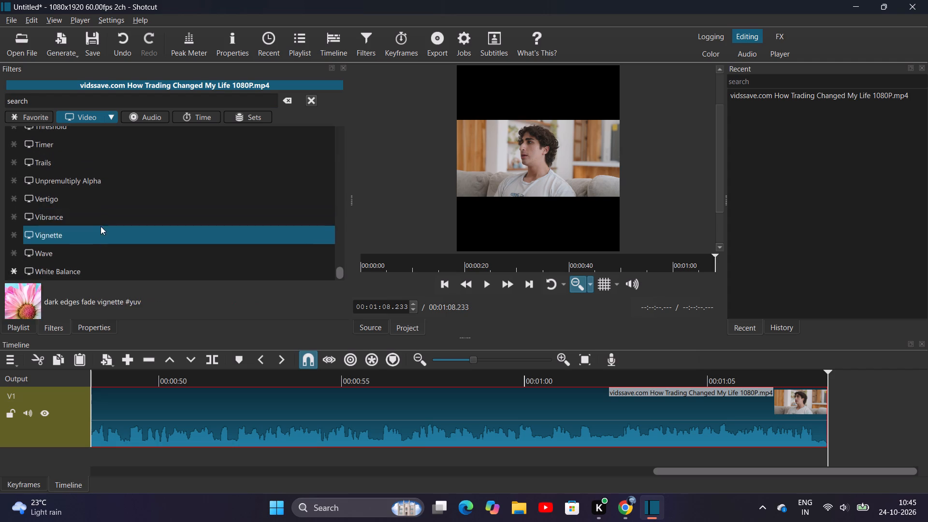
scroll(95, 211, "up", 3)
left_click(41, 118)
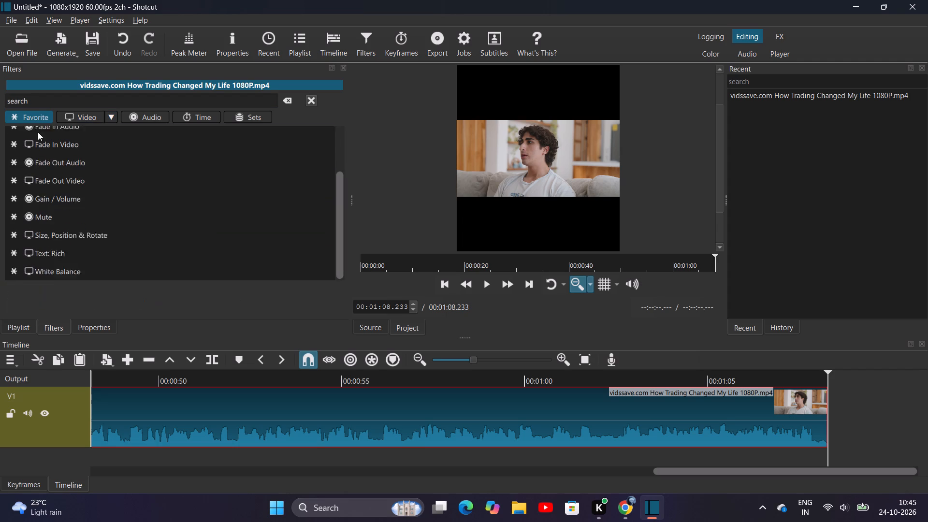
left_click(96, 242)
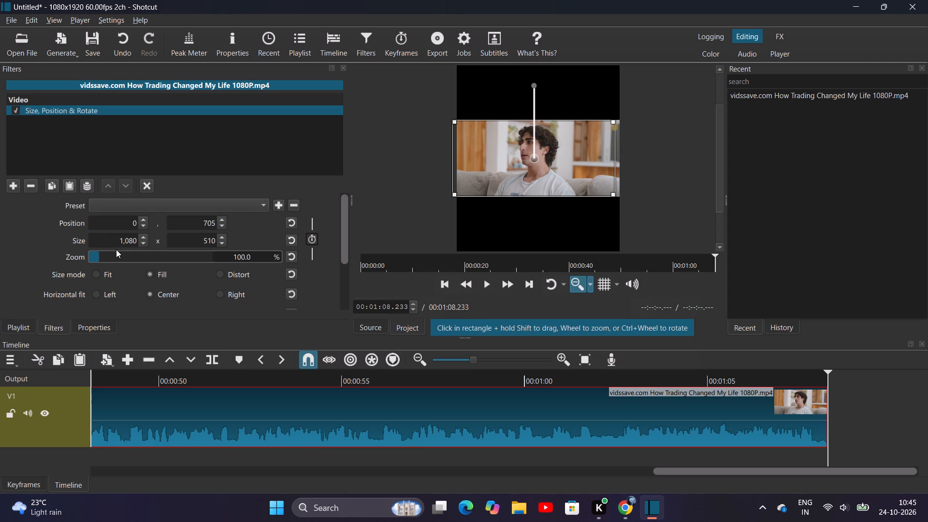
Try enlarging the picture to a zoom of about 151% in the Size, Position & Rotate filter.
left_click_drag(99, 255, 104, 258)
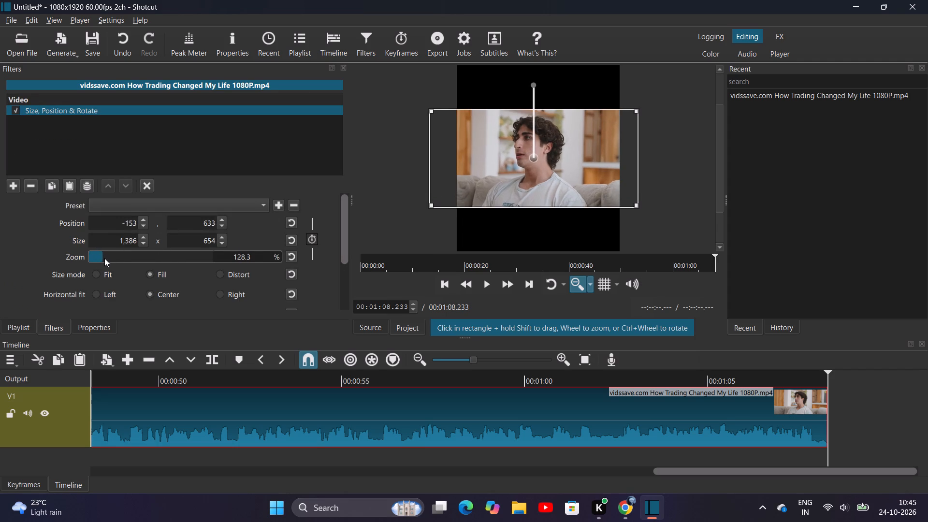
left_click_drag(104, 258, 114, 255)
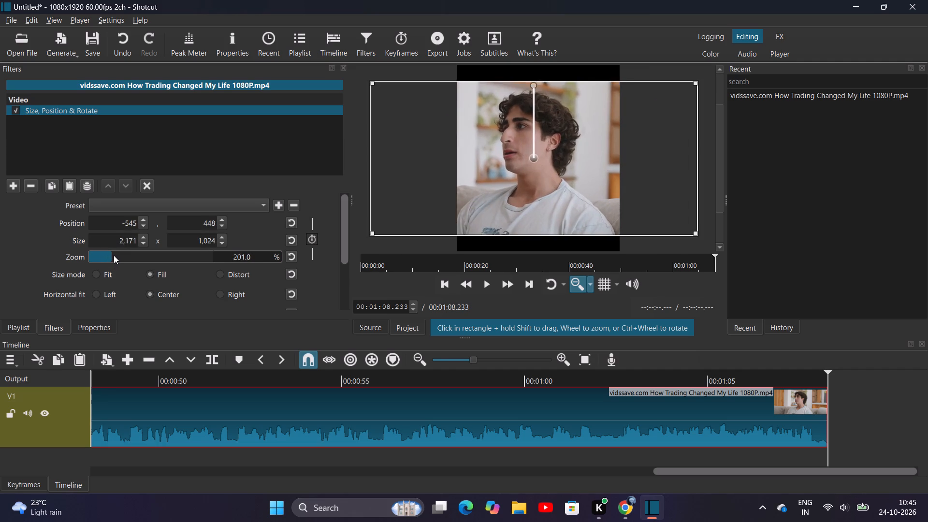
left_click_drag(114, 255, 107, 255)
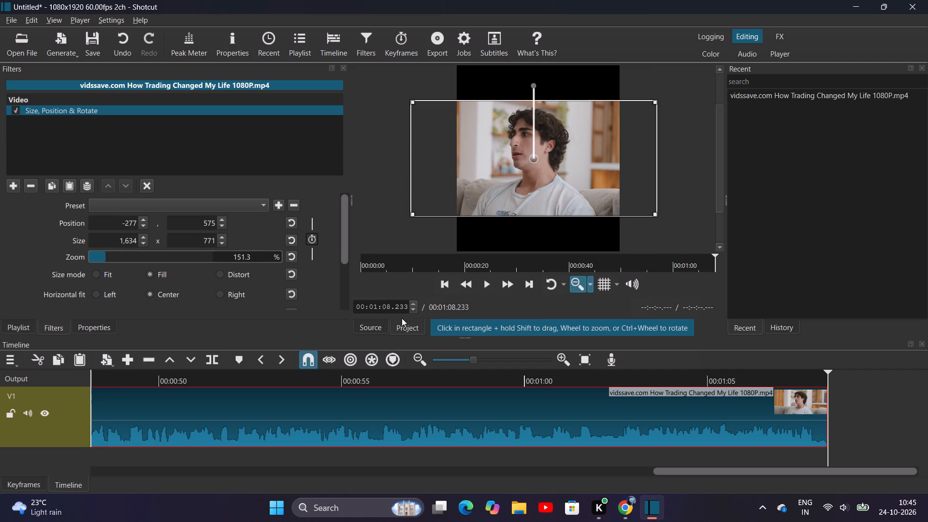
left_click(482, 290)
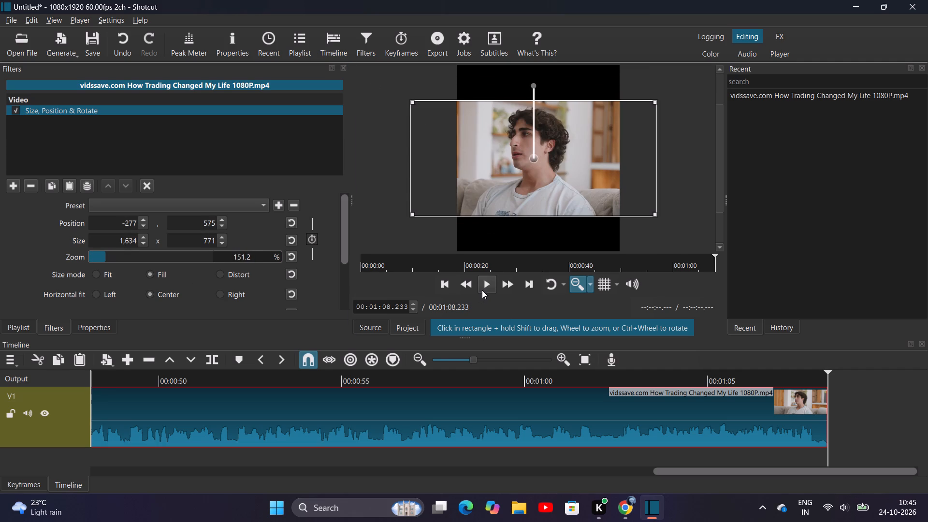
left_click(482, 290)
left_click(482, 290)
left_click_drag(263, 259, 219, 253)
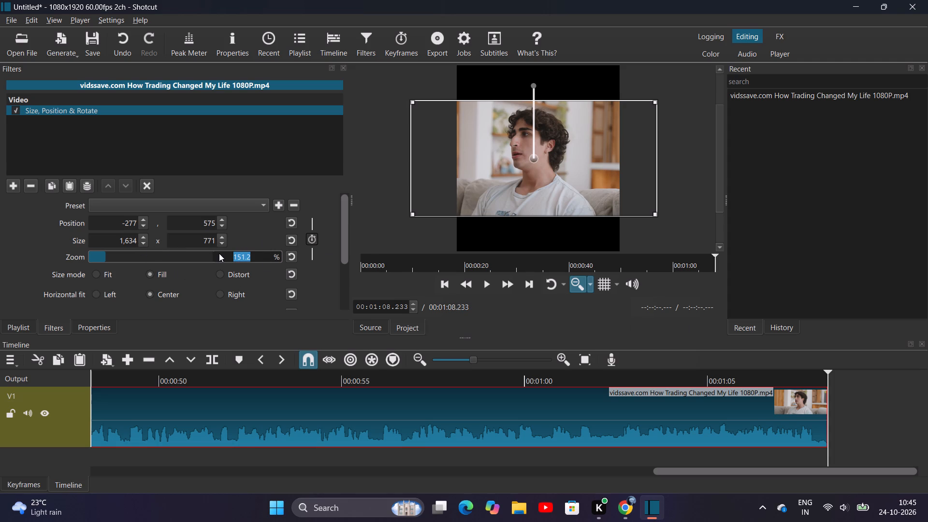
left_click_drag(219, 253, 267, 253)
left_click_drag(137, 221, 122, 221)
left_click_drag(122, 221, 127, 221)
Enlarge the picture to a zoom of about 277.5% so it fills the frame around the speaker's head and shoulders.
left_click_drag(109, 251, 140, 260)
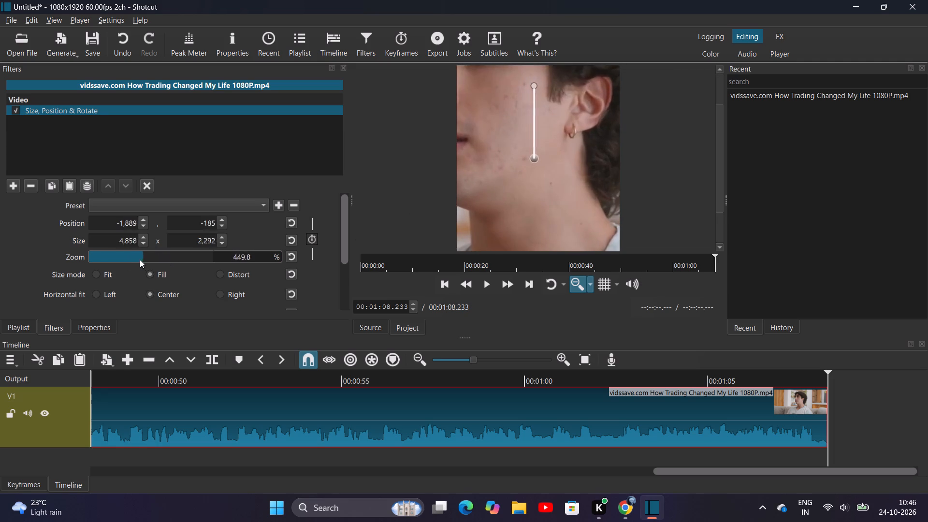
left_click_drag(140, 260, 120, 260)
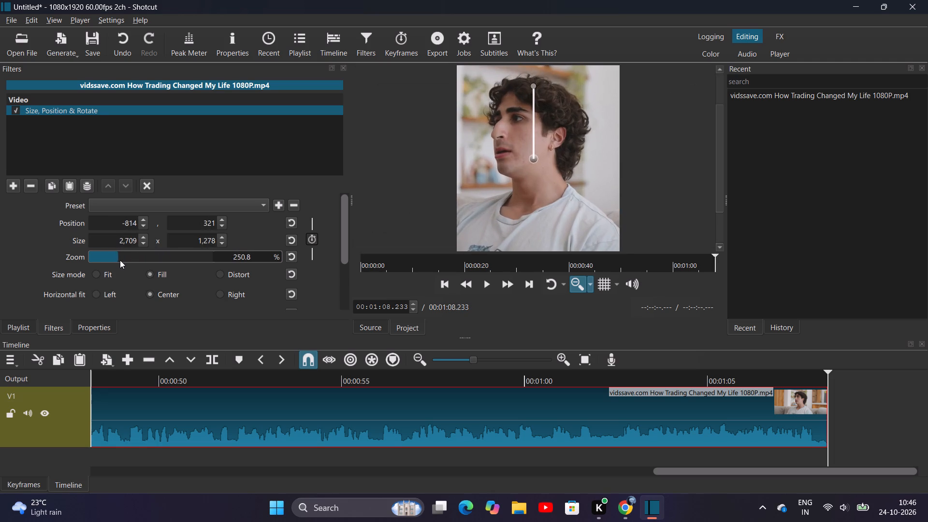
scroll(469, 254, "up", 1)
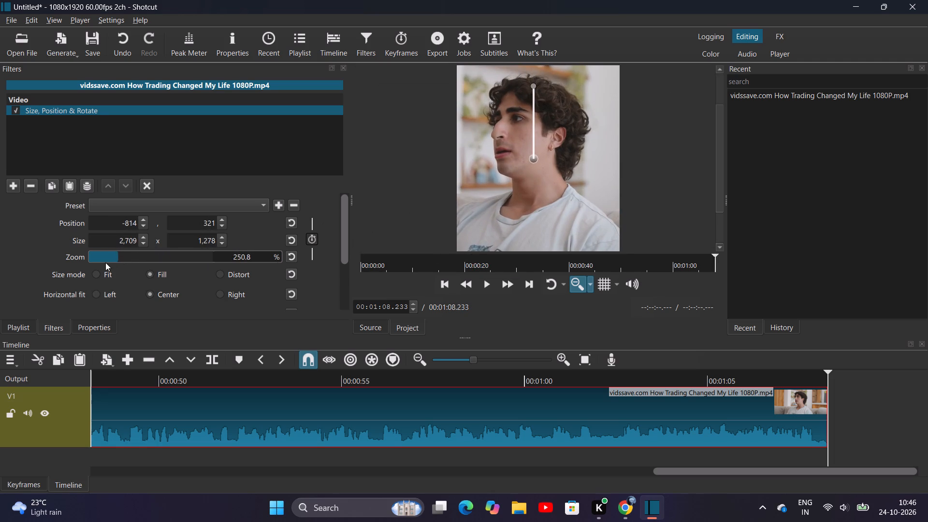
left_click(110, 259)
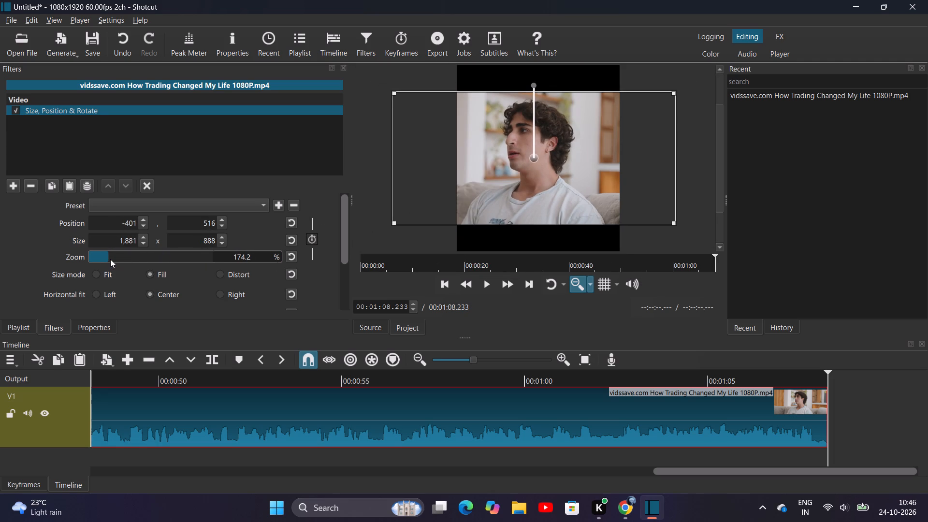
left_click(123, 259)
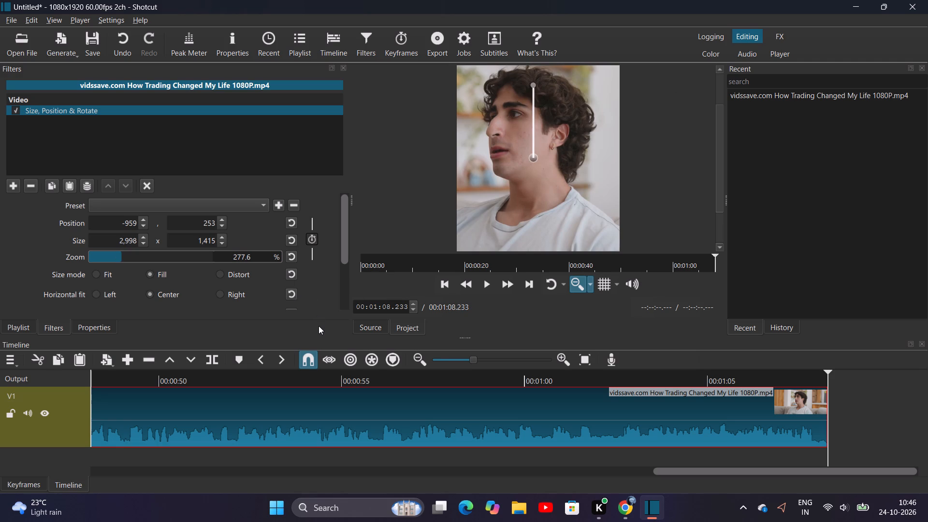
key("Return")
left_click(485, 285)
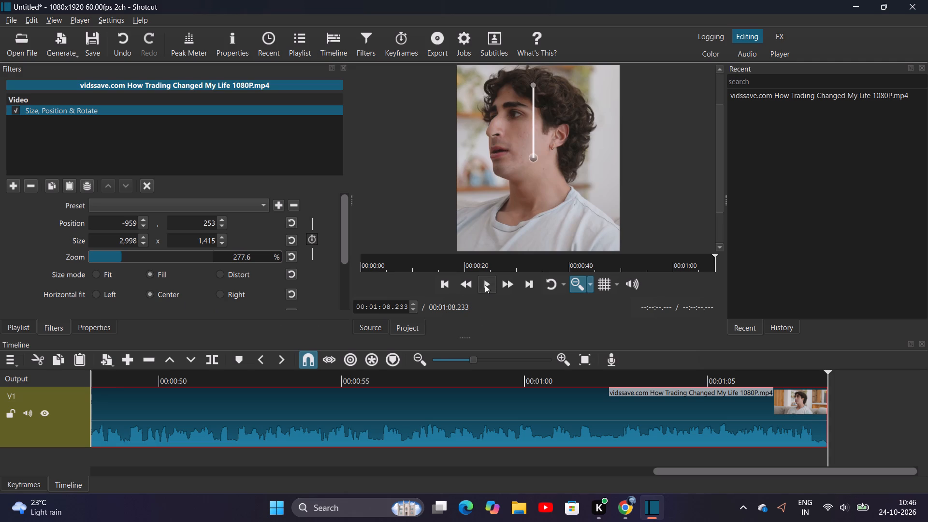
left_click(485, 282)
Move the clip on track V1 about 12.8 seconds later, leaving a gap at the start of the timeline.
left_click(144, 402)
left_click_drag(199, 410, 512, 413)
left_click_drag(223, 429, 368, 429)
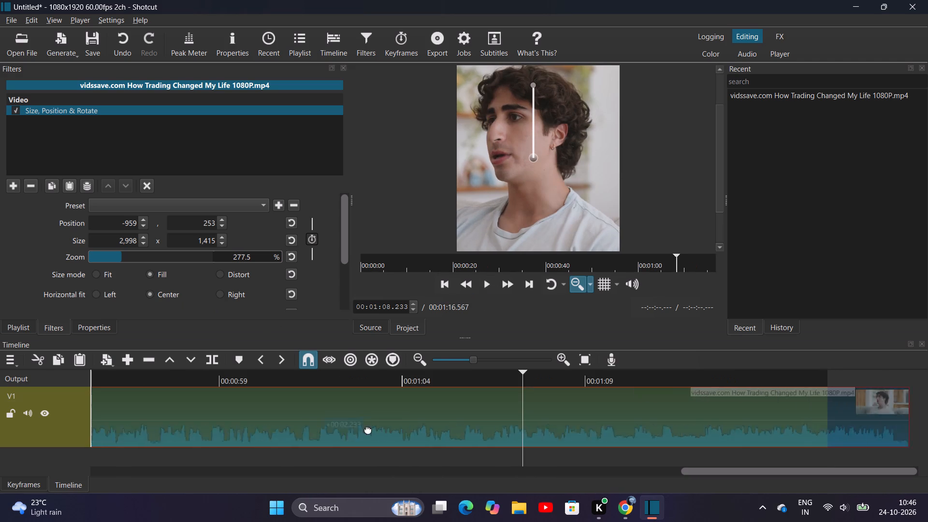
left_click_drag(368, 429, 393, 426)
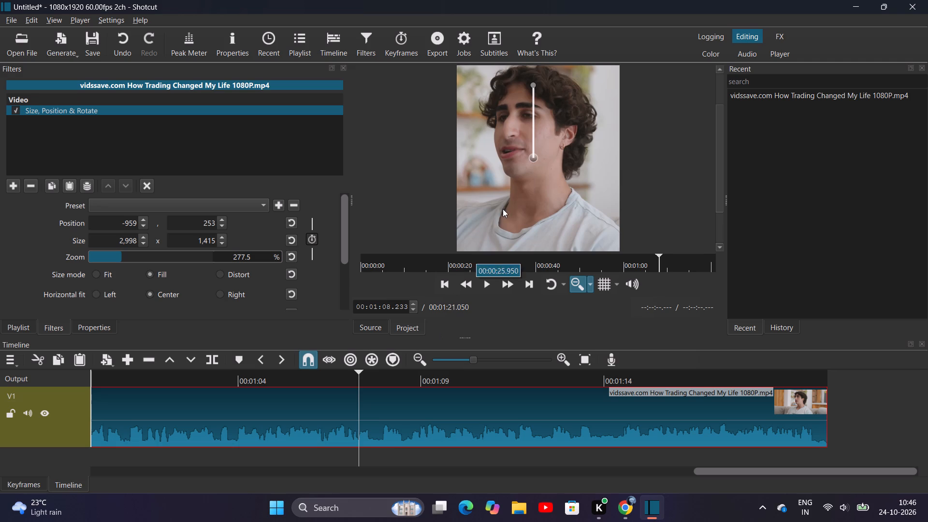
left_click(302, 421)
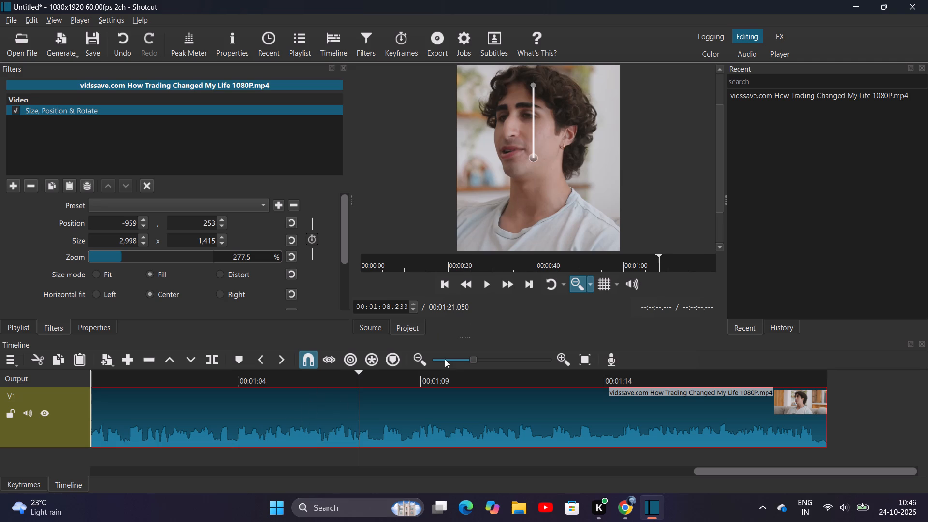
Play the clip from about 00:00:17.667 and reduce the picture's zoom to about 227.5% during playback.
left_click(465, 262)
left_click(438, 262)
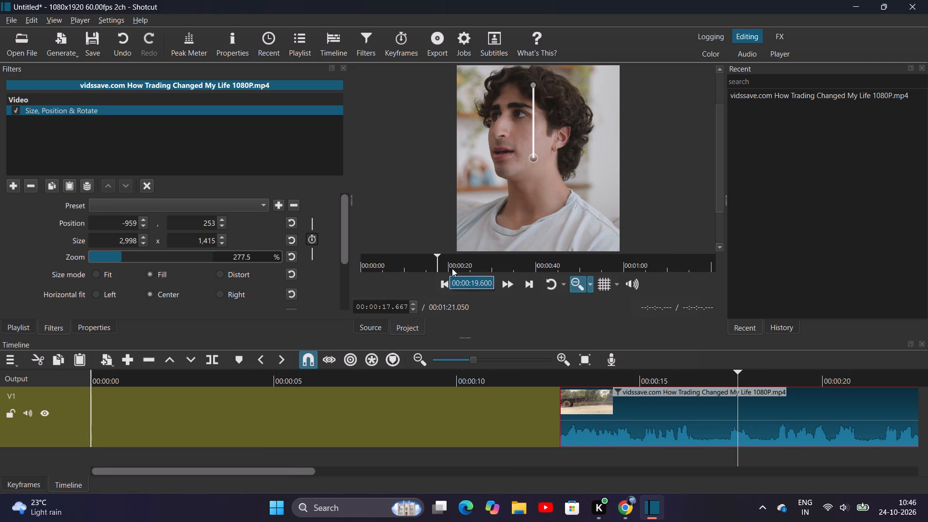
left_click(485, 286)
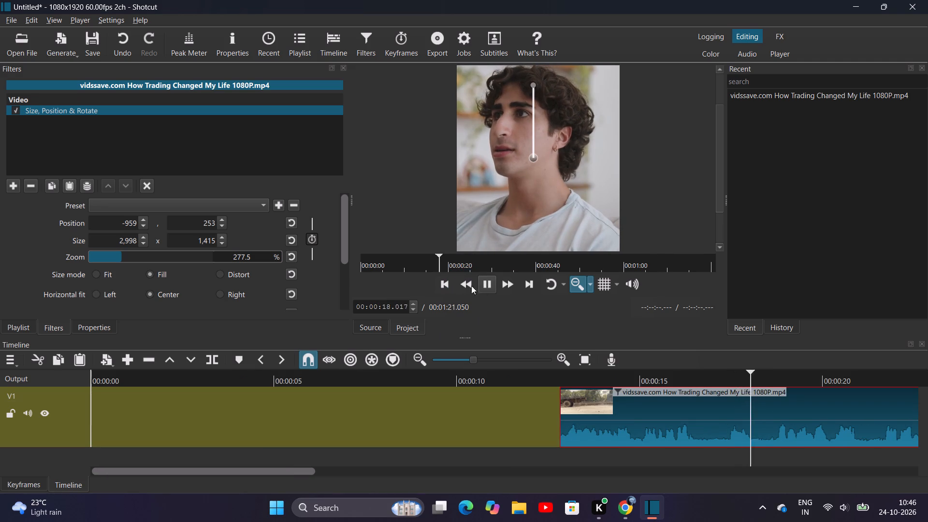
scroll(517, 227, "up", 3)
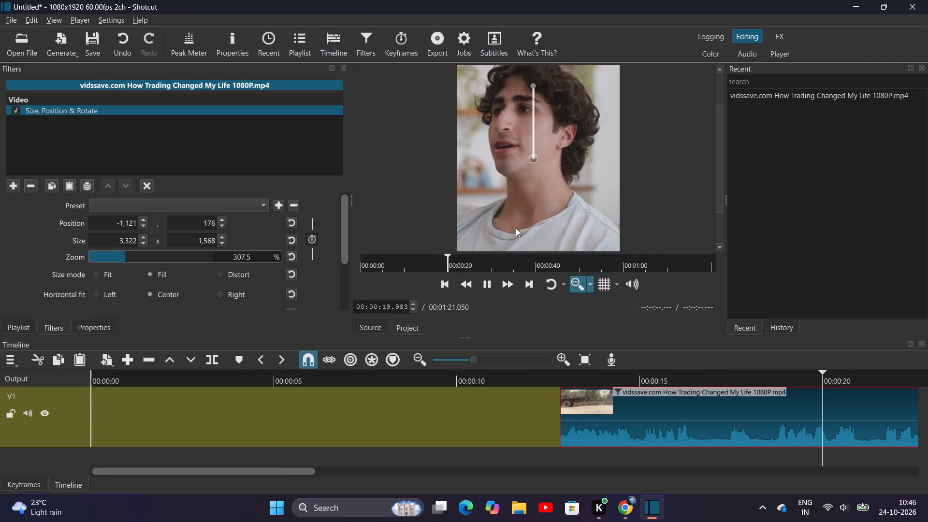
scroll(516, 230, "down", 7)
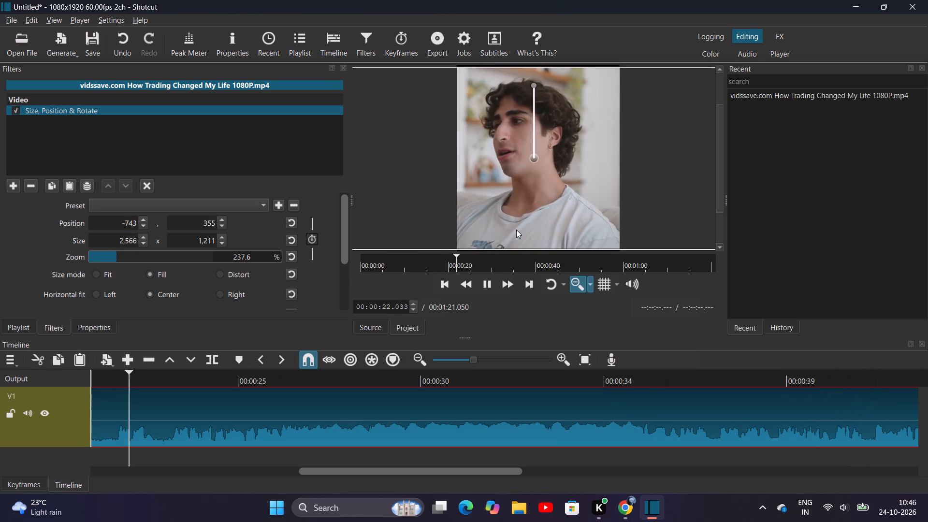
scroll(516, 230, "down", 2)
scroll(516, 230, "up", 1)
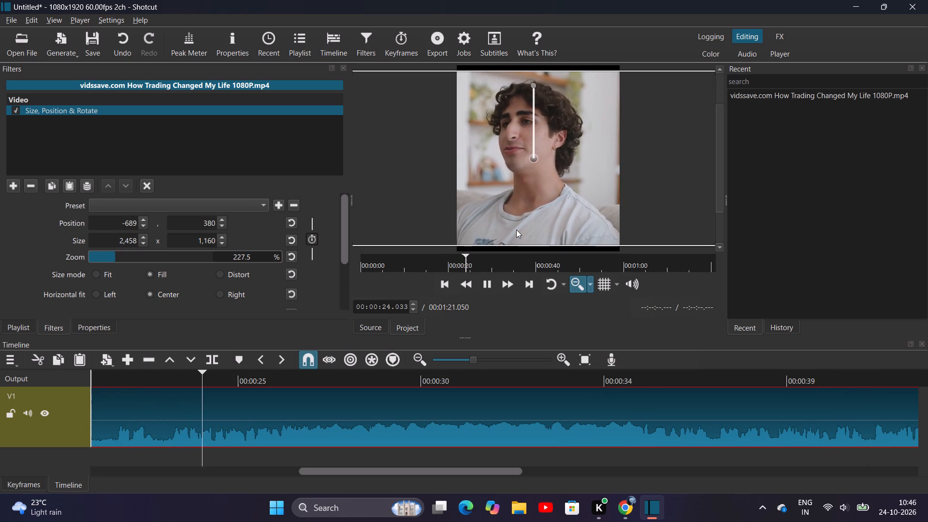
scroll(516, 230, "down", 1)
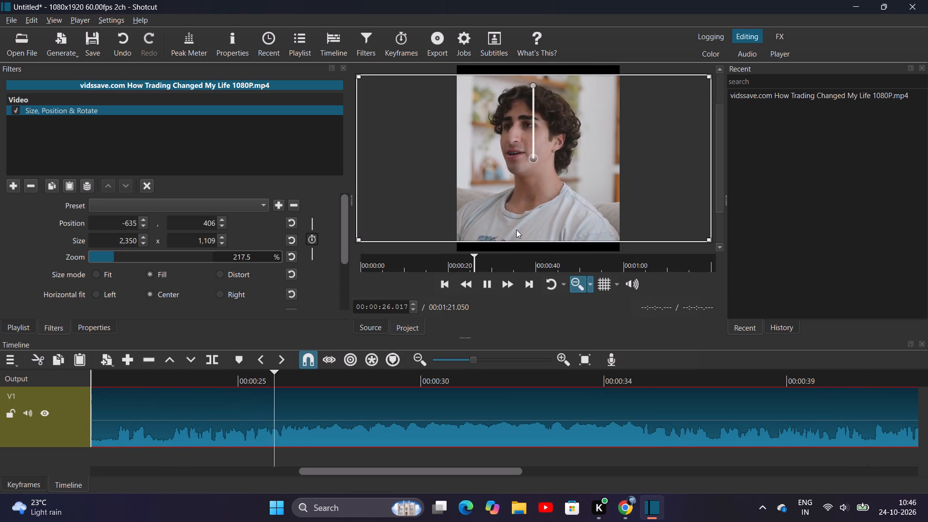
scroll(516, 230, "up", 1)
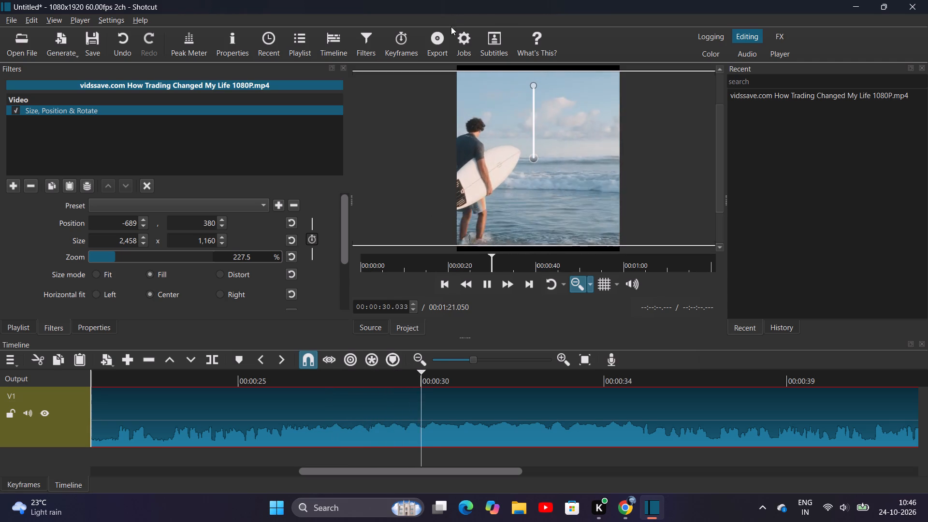
scroll(543, 129, "down", 2)
scroll(543, 130, "up", 1)
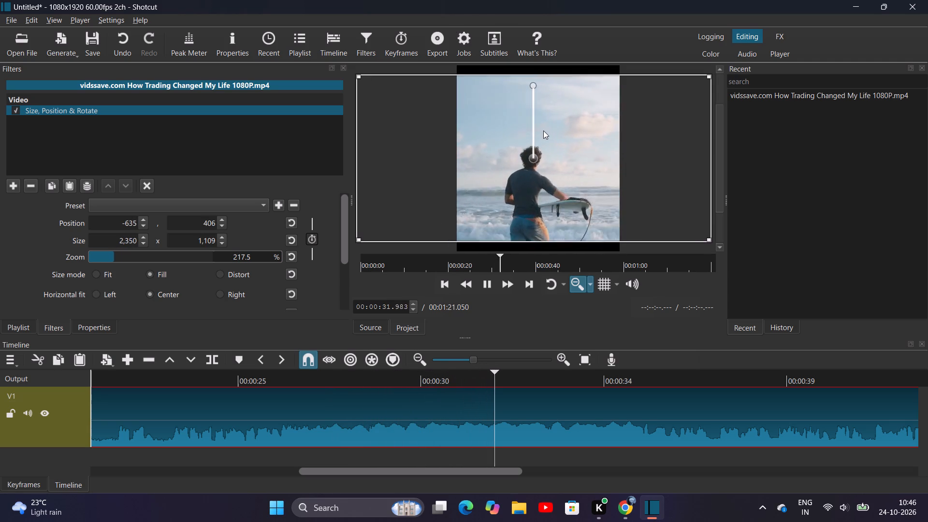
scroll(544, 132, "up", 1)
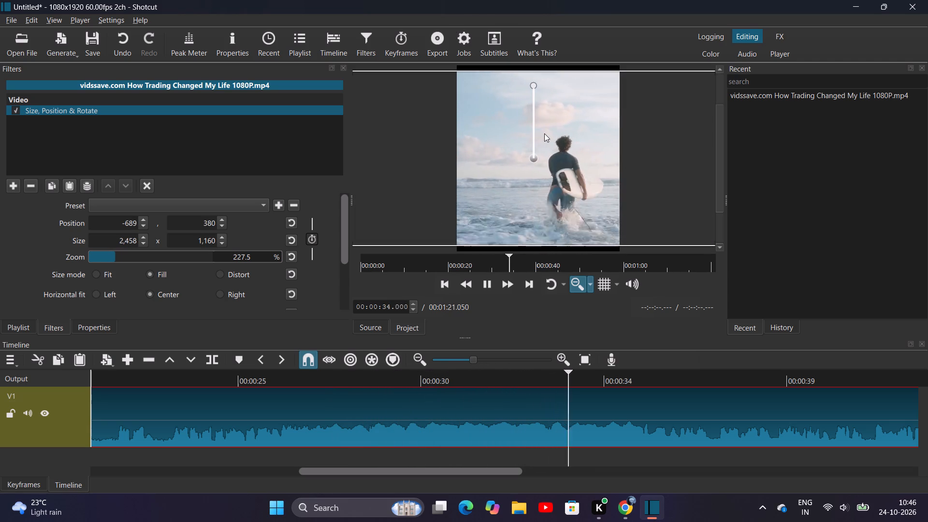
Enlarge the picture to a zoom of about 237.6% and play the clip through to its end.
scroll(545, 134, "up", 1)
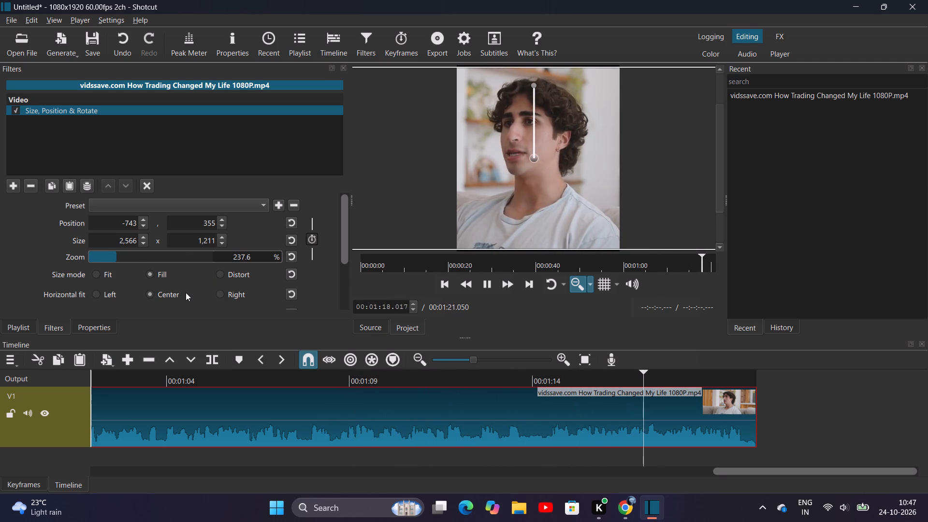
left_click(488, 284)
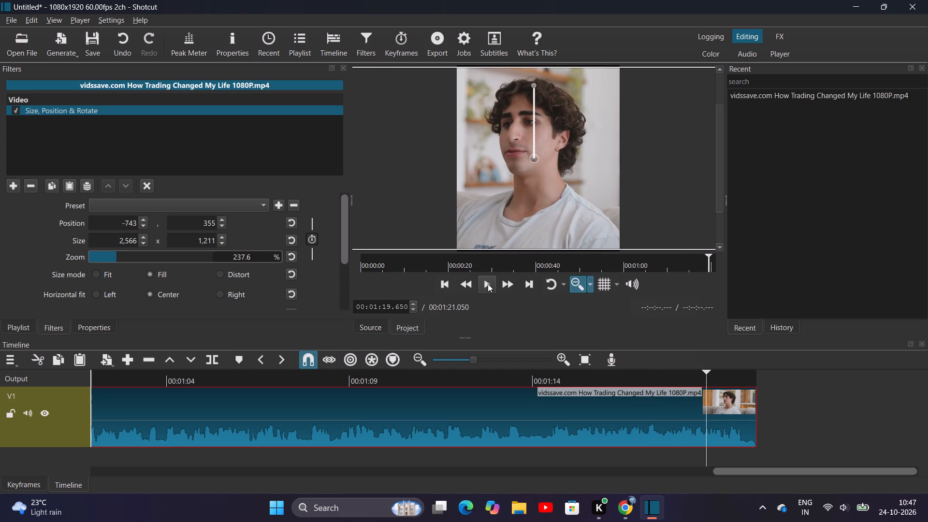
left_click(488, 284)
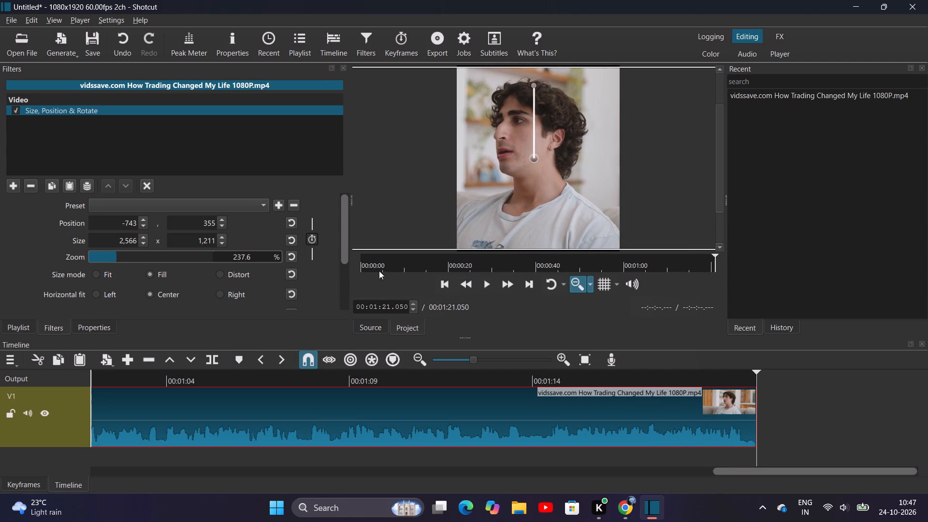
Play from the timeline start and move the clip on track V1 back to 00:00:00, closing the gap before it.
left_click(363, 263)
left_click(481, 284)
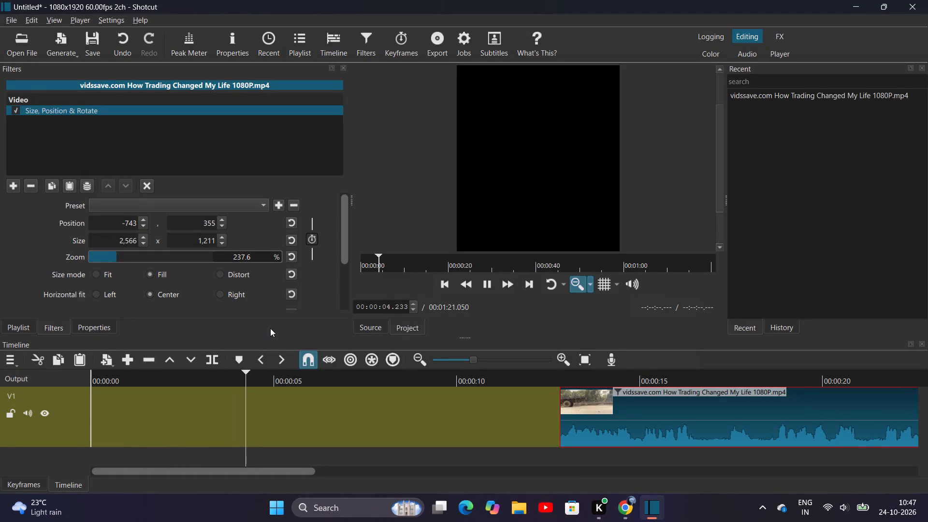
left_click_drag(615, 424, 223, 403)
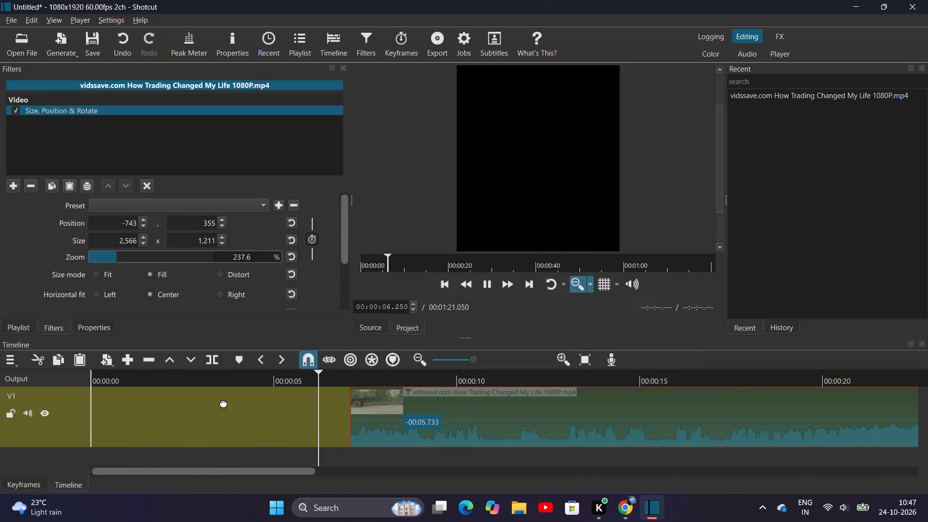
left_click_drag(223, 403, 130, 390)
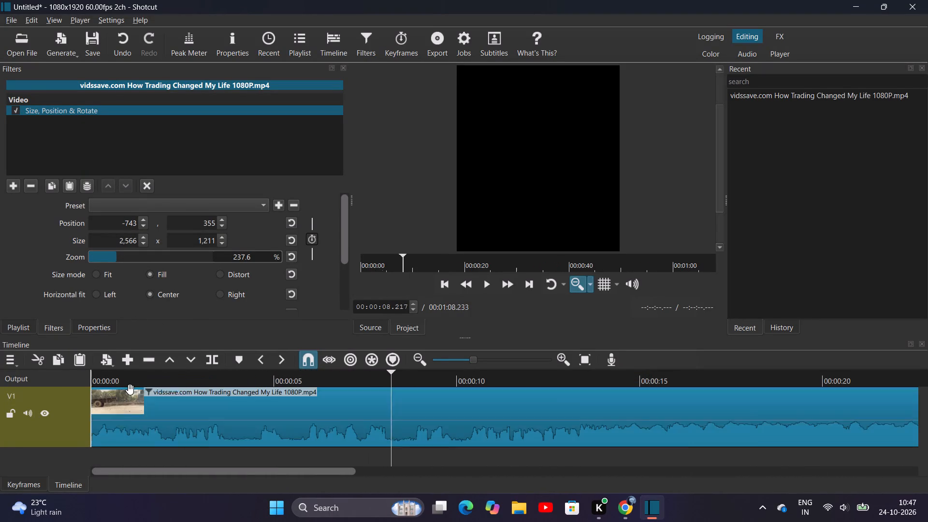
Play the clip from its start and adjust the picture's horizontal position to -736 in the Size, Position & Rotate filter.
left_click(362, 264)
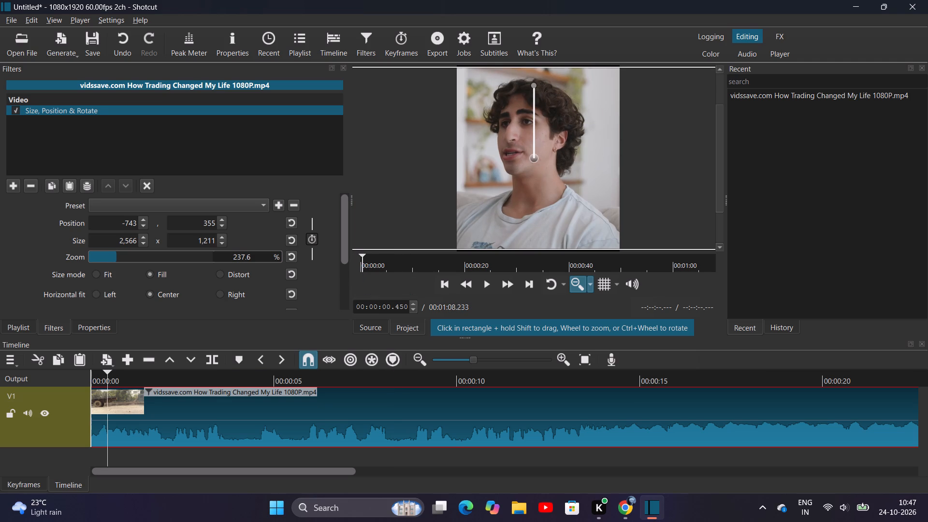
left_click(481, 284)
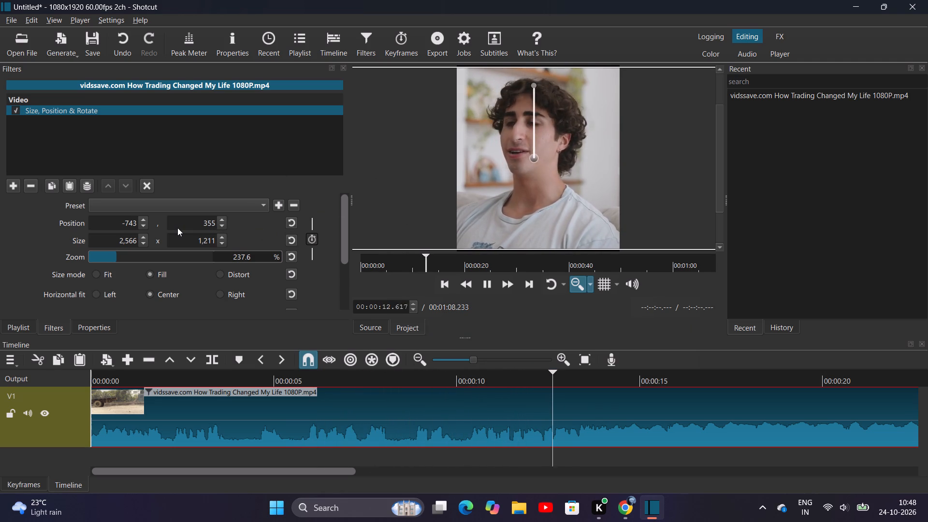
left_click(141, 225)
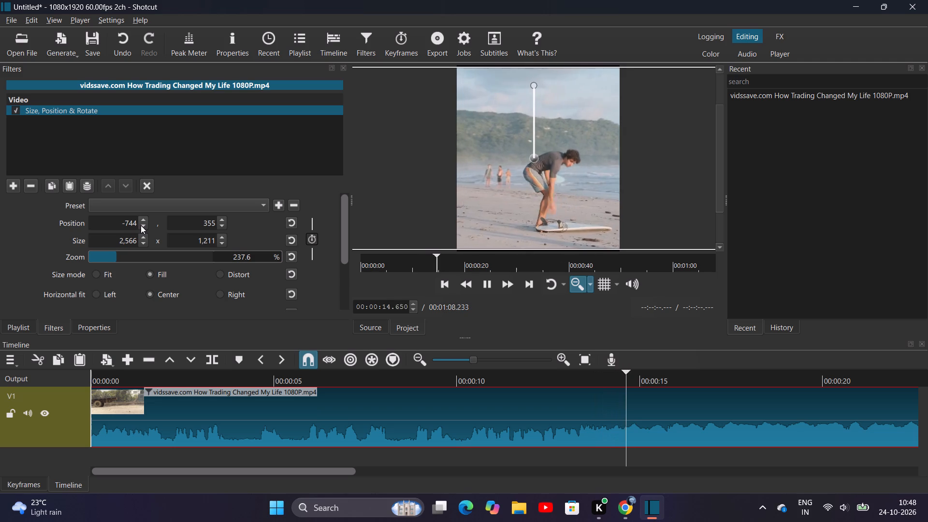
left_click(141, 225)
left_click(141, 225)
left_click(141, 225)
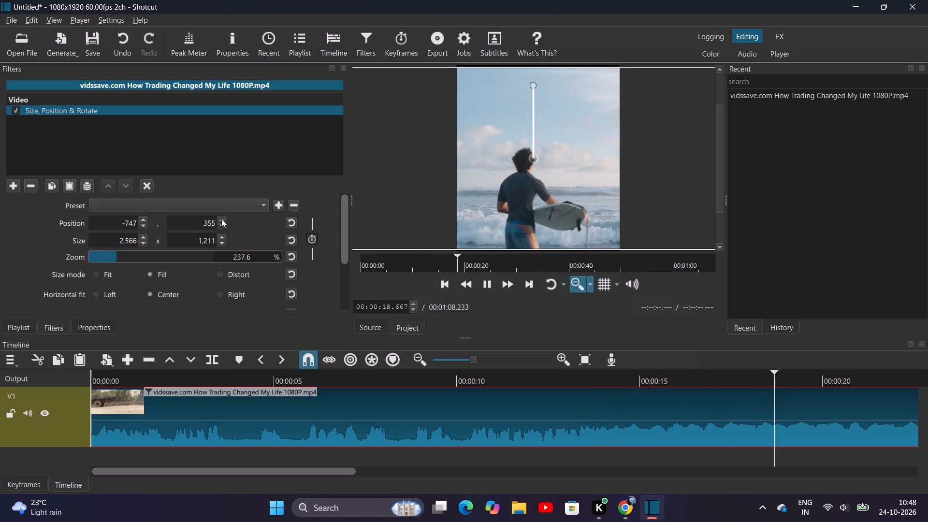
triple_click(144, 217)
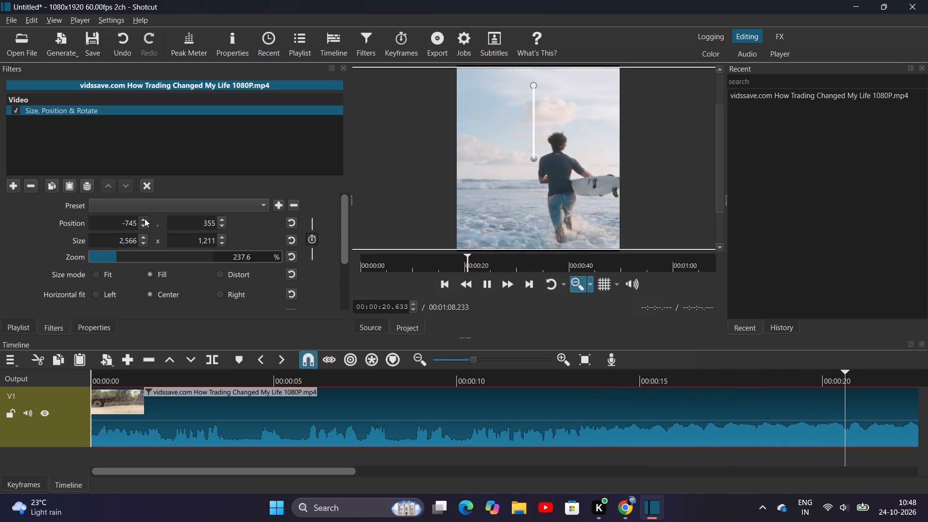
triple_click(145, 218)
left_click(145, 219)
left_click(146, 220)
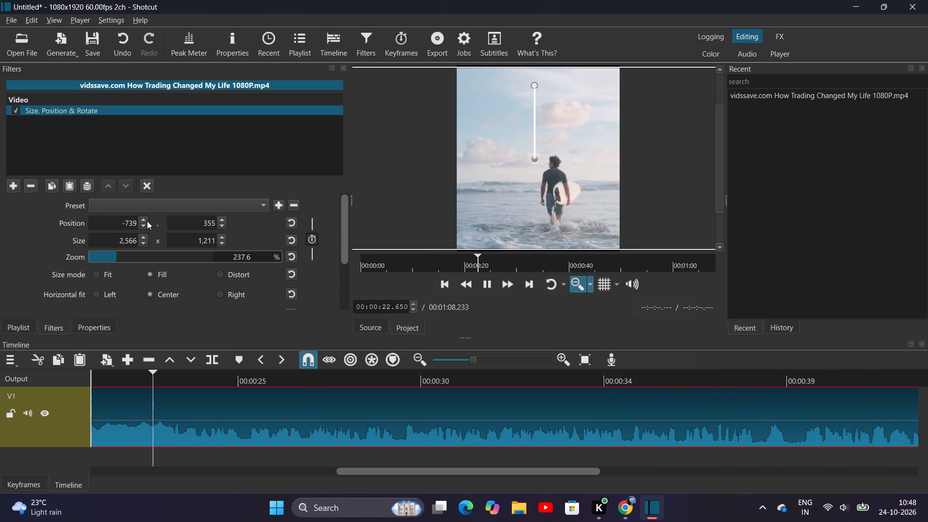
triple_click(147, 221)
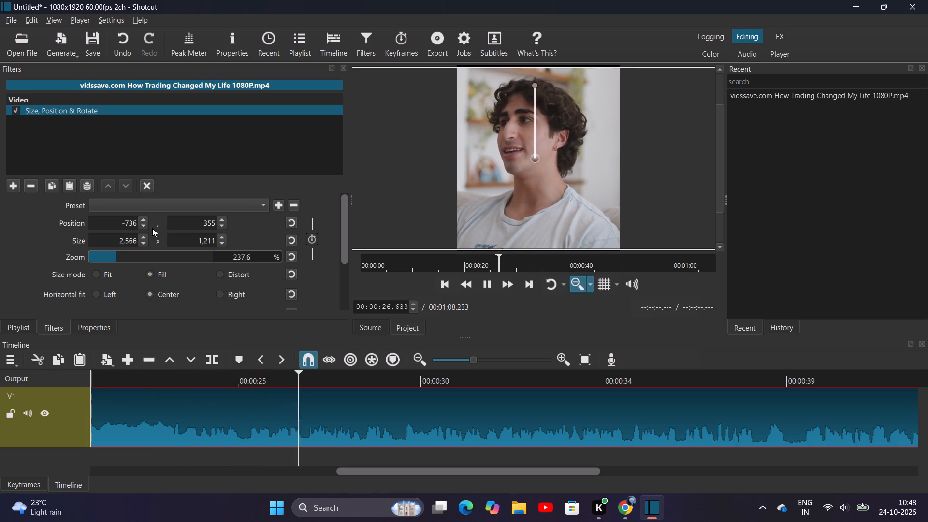
Adjust the picture's vertical position to 343 during playback, and pause at about 00:00:56.
triple_click(219, 223)
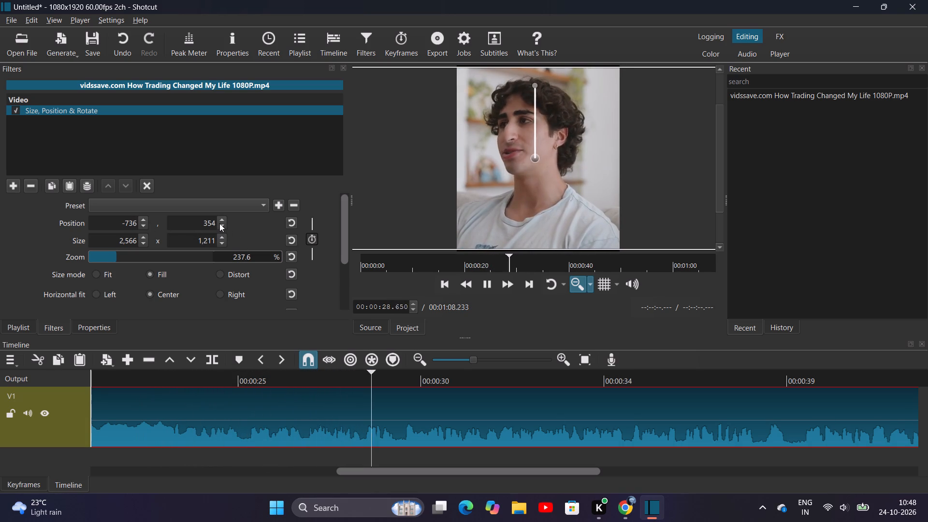
triple_click(219, 223)
triple_click(219, 223)
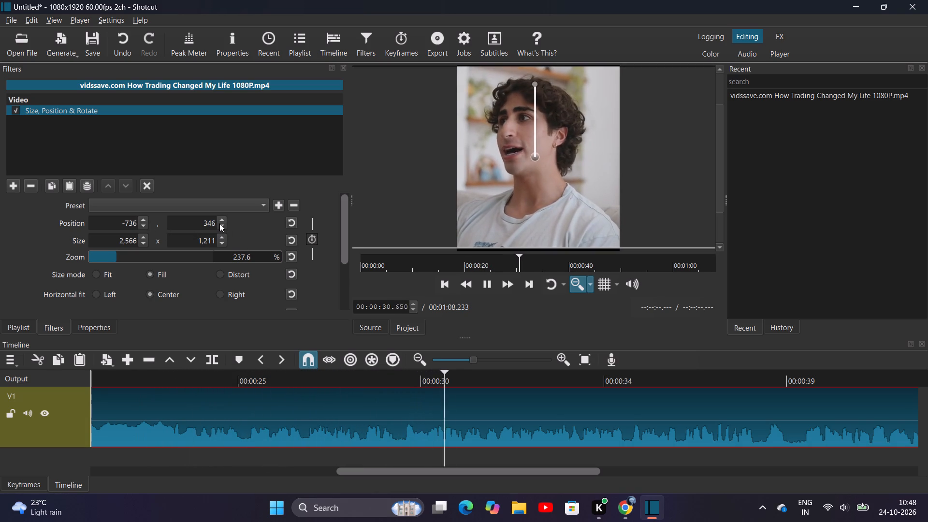
left_click(219, 223)
left_click(219, 223)
double_click(219, 223)
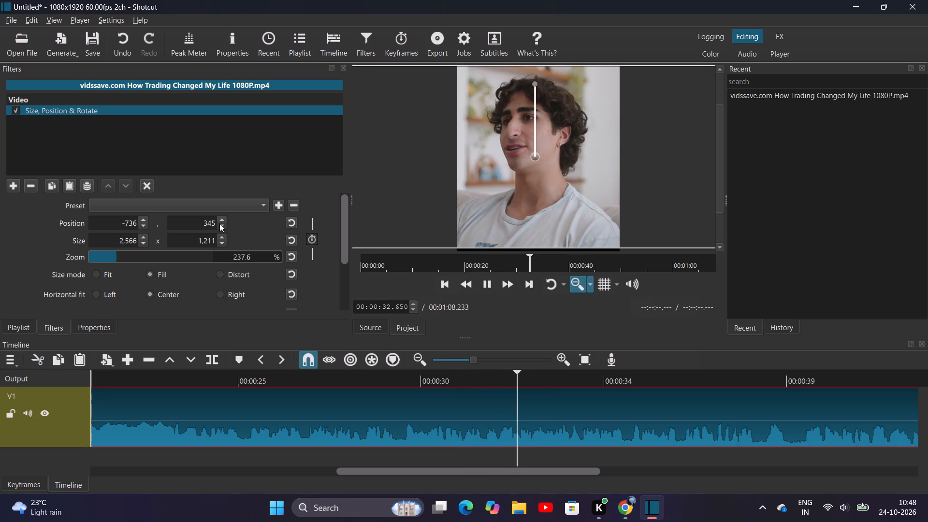
left_click(219, 224)
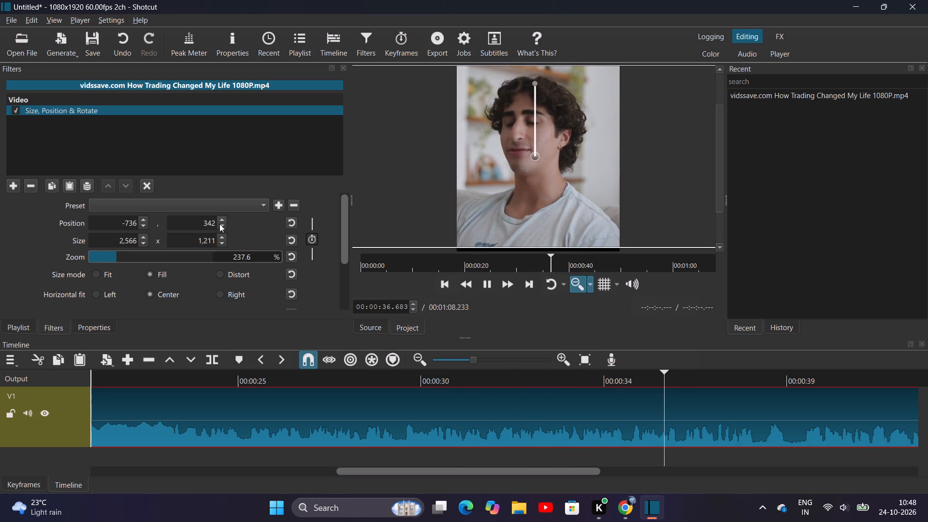
triple_click(219, 224)
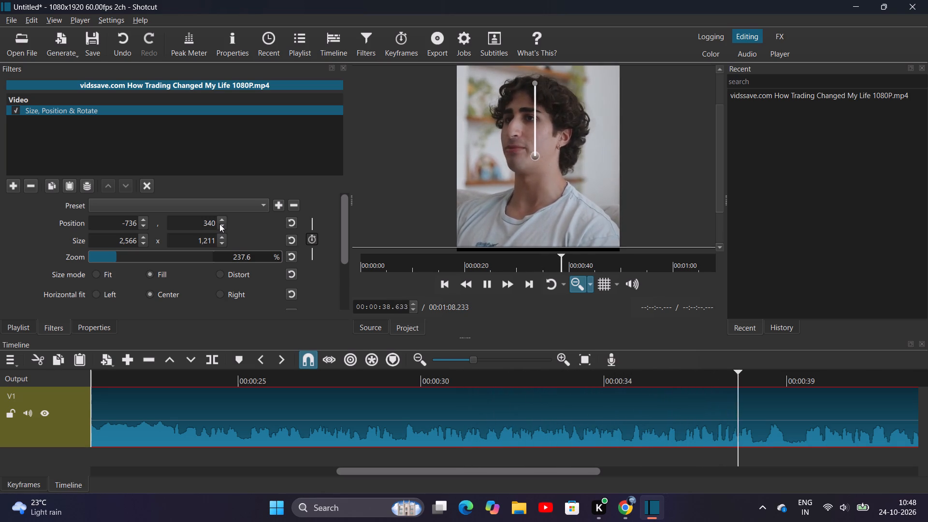
triple_click(219, 224)
double_click(219, 225)
double_click(220, 226)
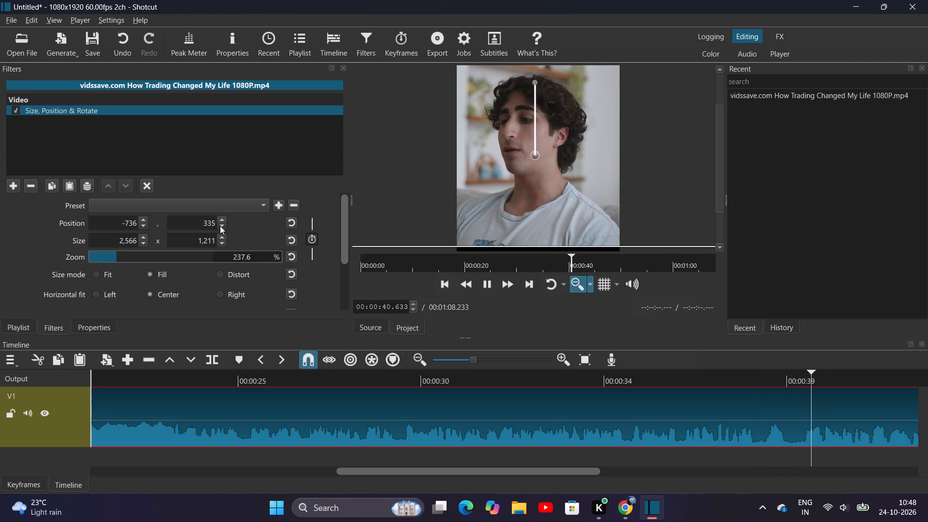
left_click(220, 226)
triple_click(220, 226)
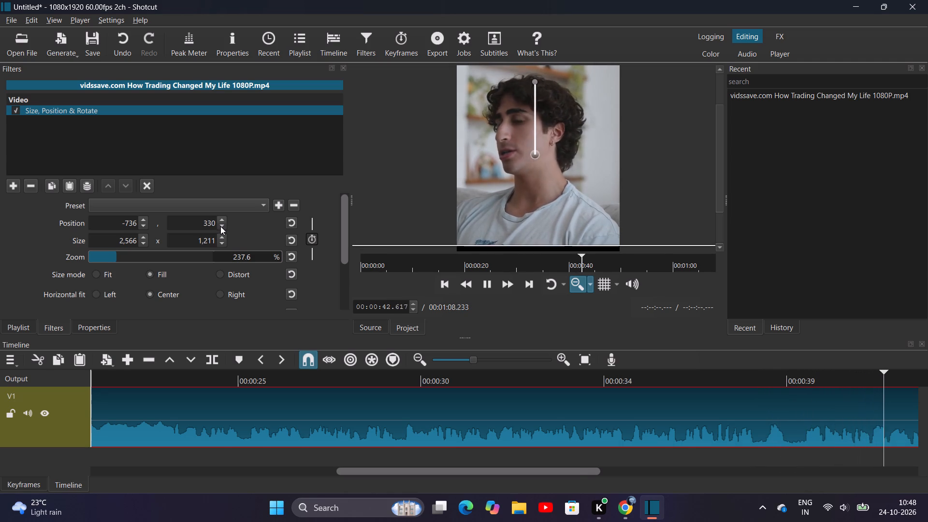
triple_click(222, 217)
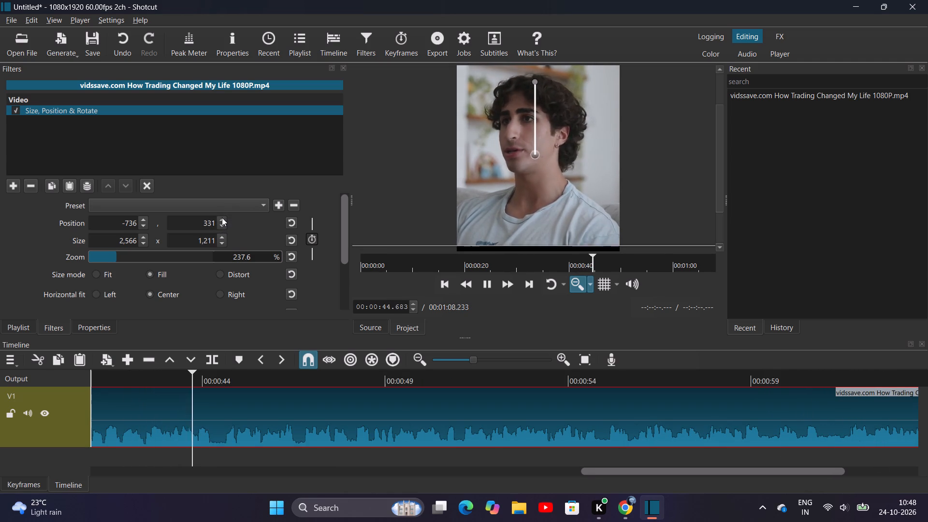
triple_click(222, 217)
triple_click(222, 217)
triple_click(222, 217)
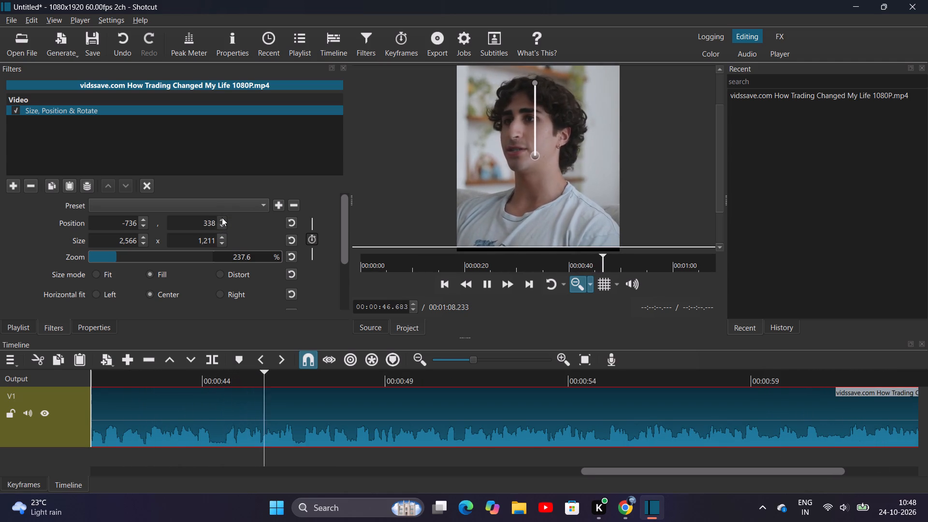
double_click(222, 217)
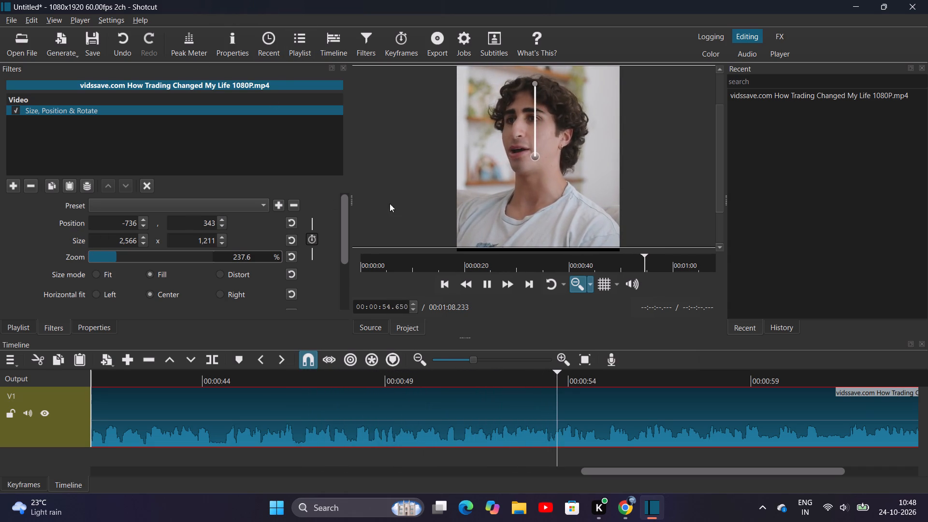
key("space")
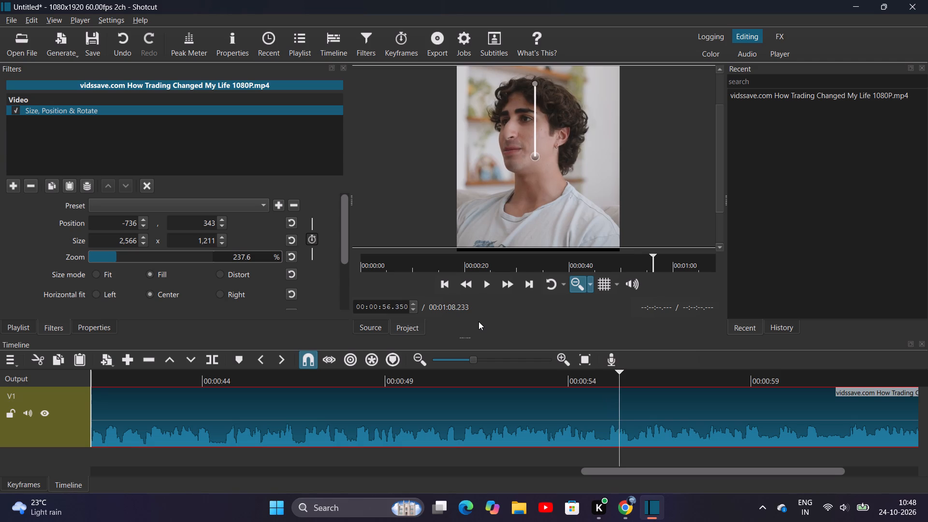
Open the export settings for the reframed timeline video.
left_click(436, 31)
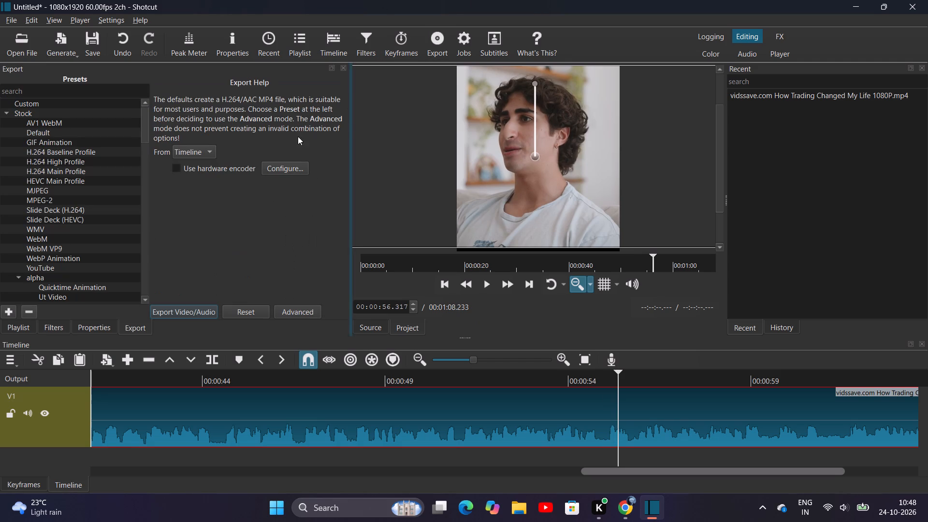
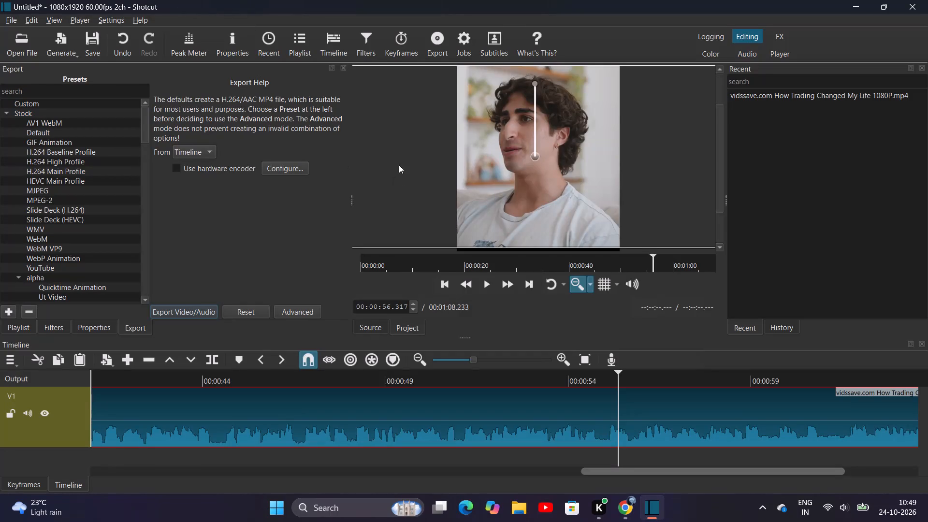
Open the subtitles view for the project.
left_click(503, 36)
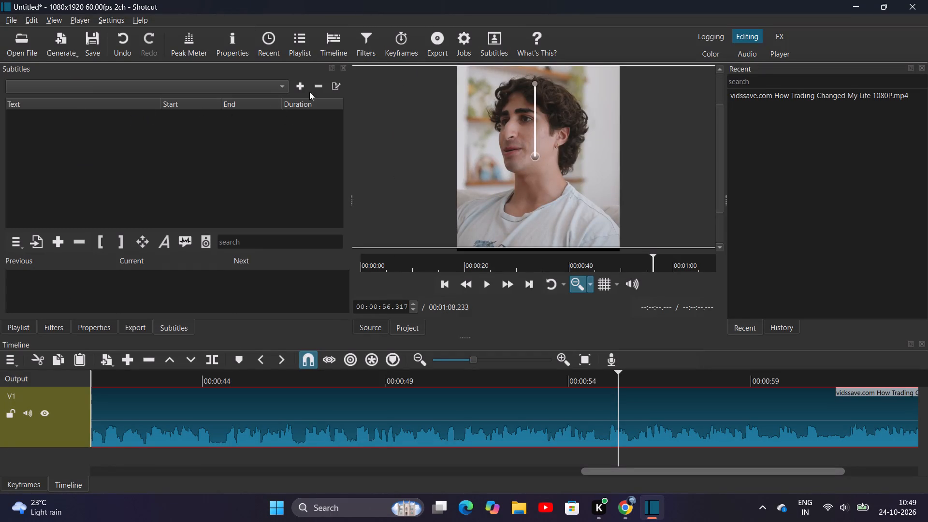
Undo the last edit made to the timeline clip.
left_click(122, 48)
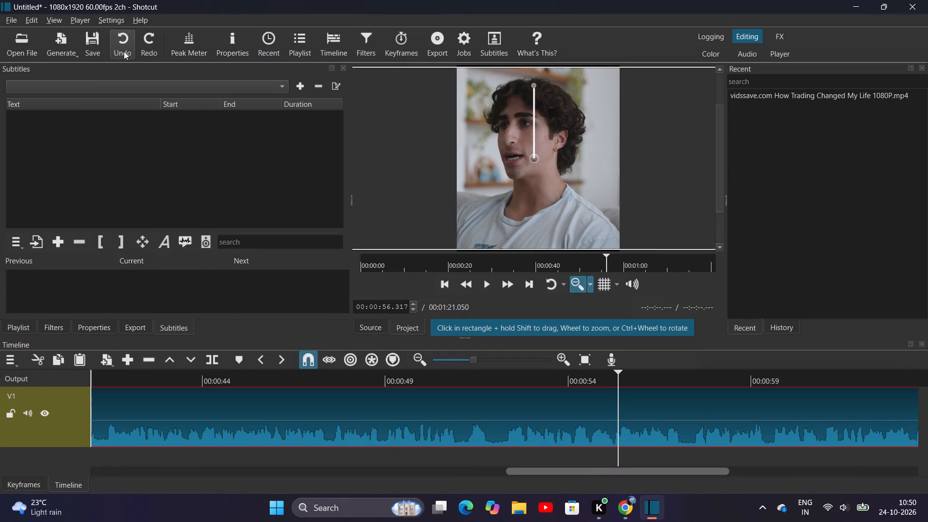
key("Escape")
Adjust the clip's vertical position to 354 in the Size, Position & Rotate filter, keeping the horizontal position at -743.
left_click(52, 325)
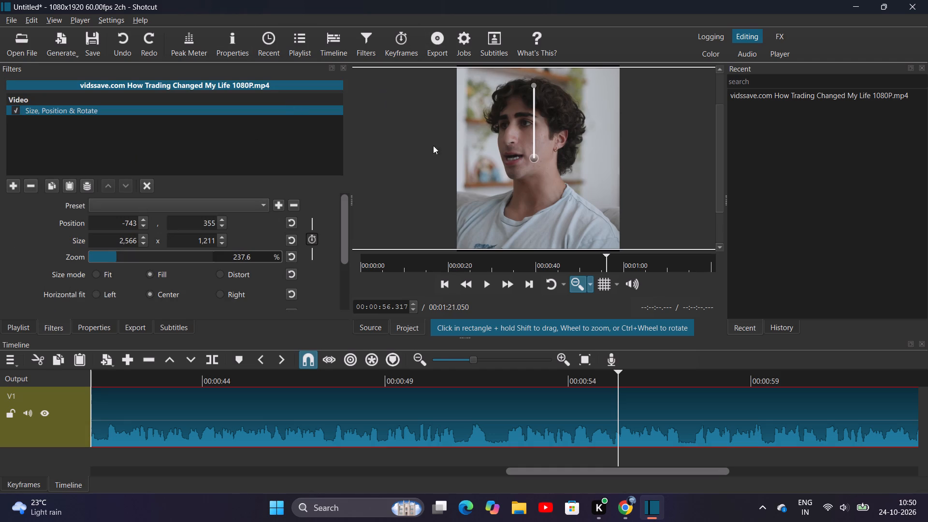
left_click(219, 226)
left_click(219, 226)
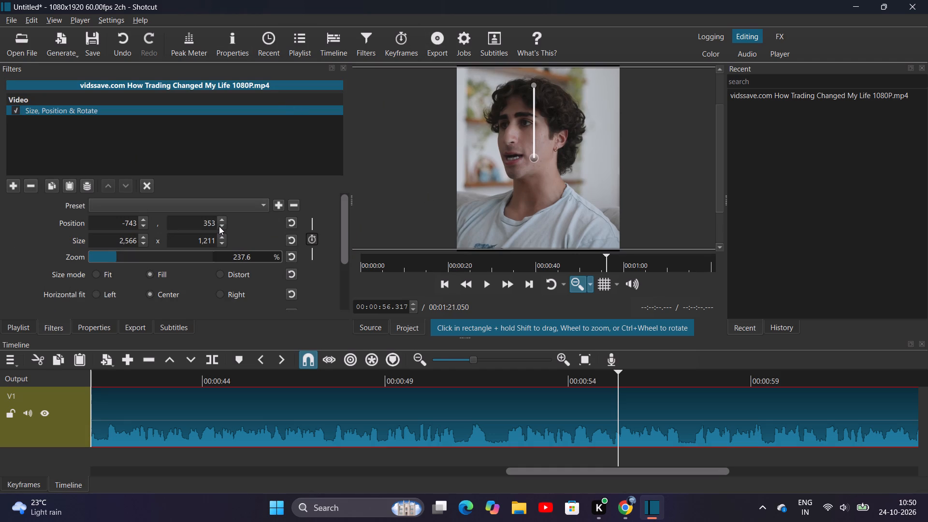
left_click(219, 226)
triple_click(219, 226)
double_click(219, 226)
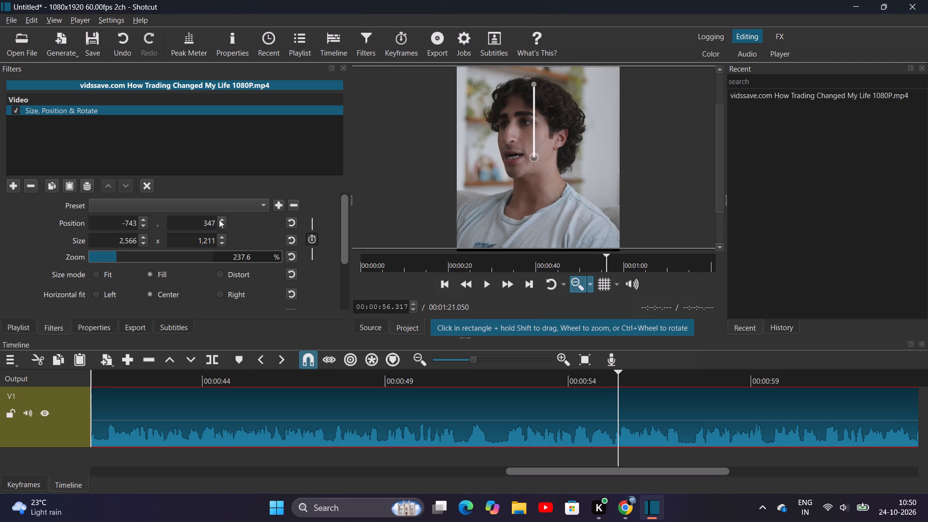
triple_click(221, 217)
triple_click(222, 218)
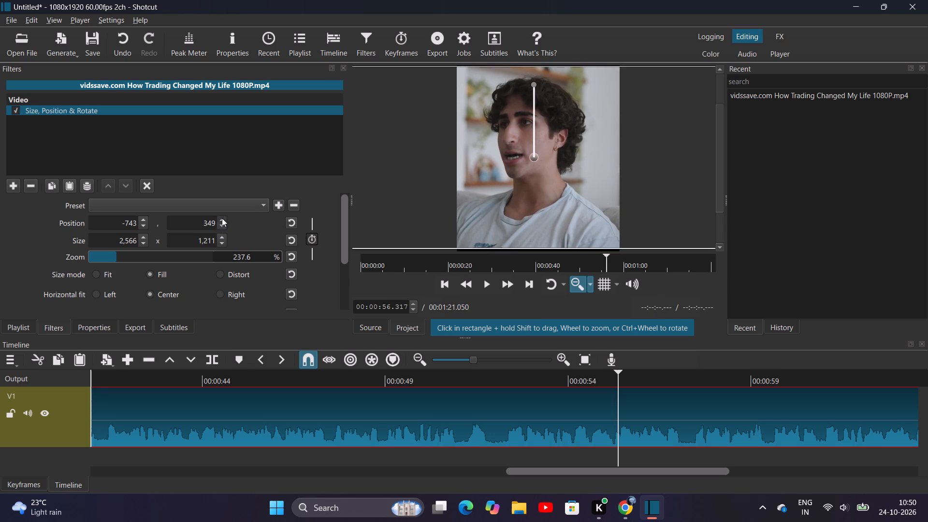
double_click(222, 218)
left_click(222, 218)
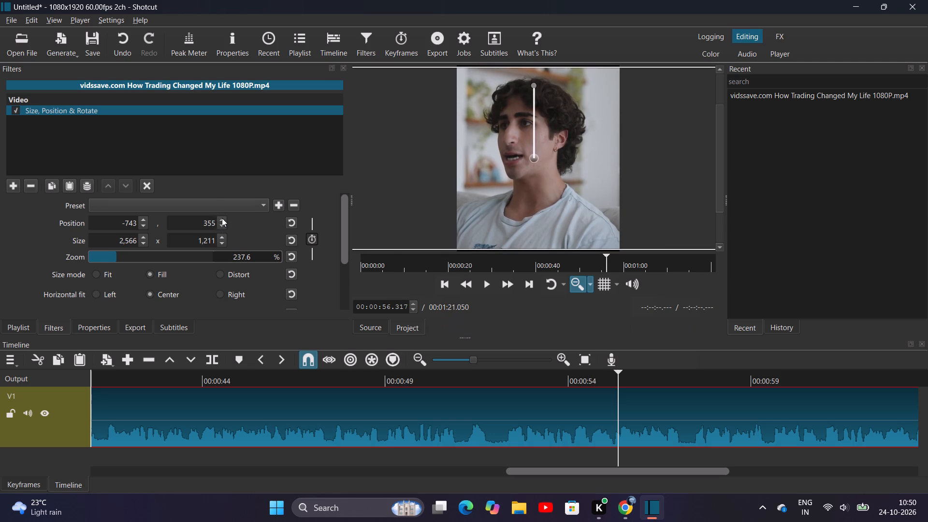
left_click(222, 218)
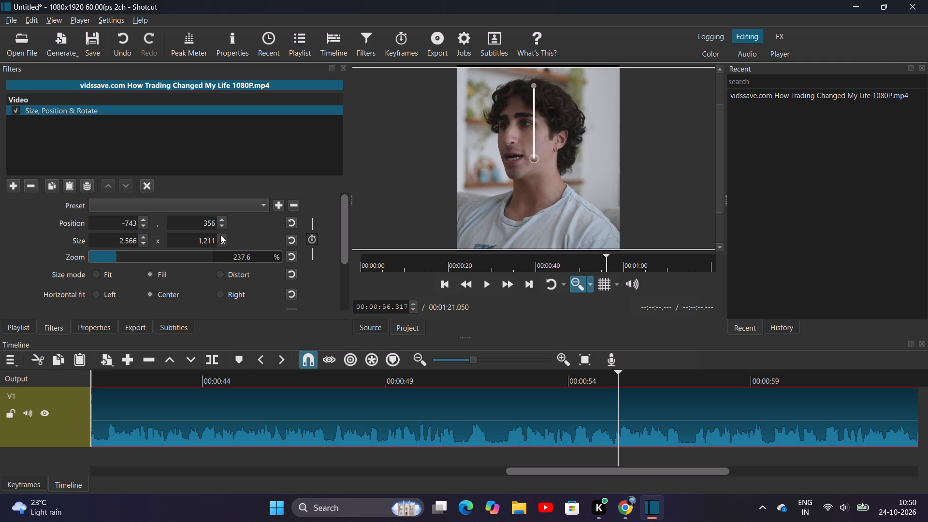
double_click(219, 226)
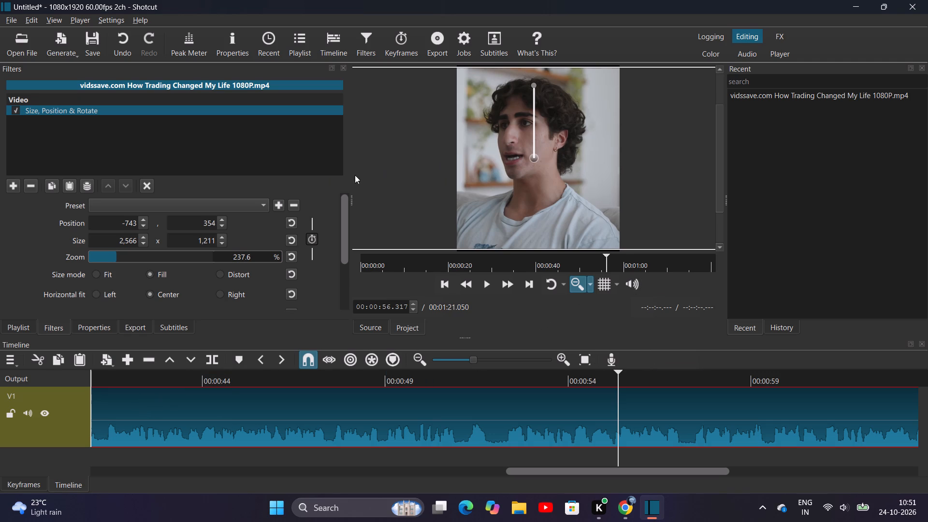
Open the export settings for the repositioned timeline video.
left_click(429, 48)
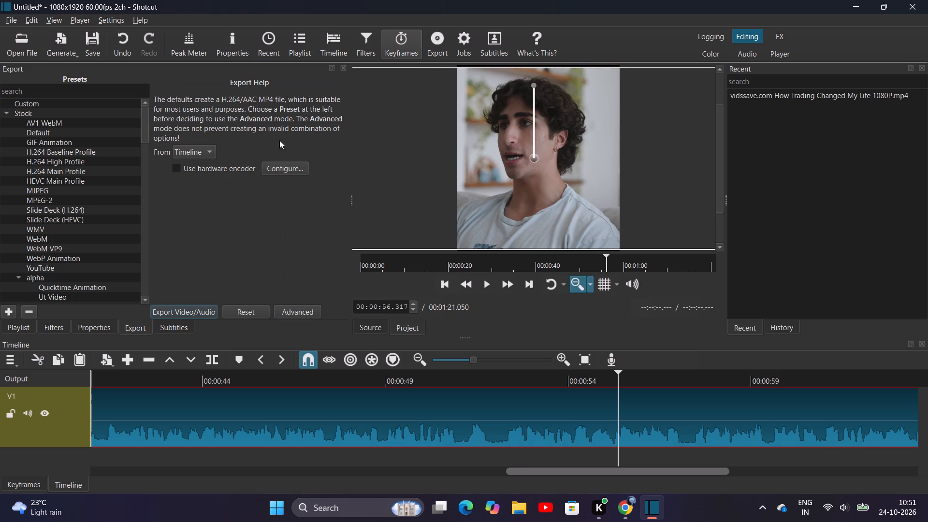